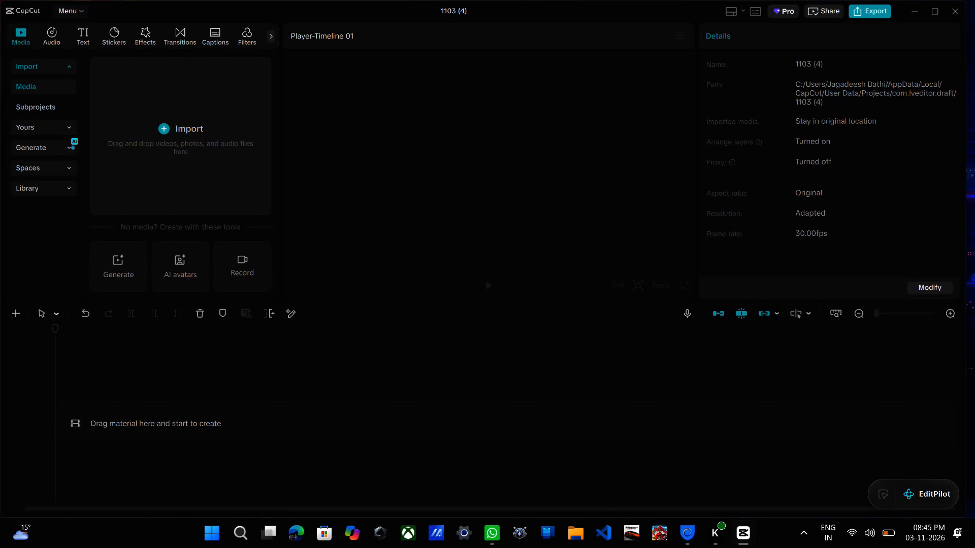
Import the video file "video reel 2.mp4" from the device's reels folder into the project media.
click(169, 113)
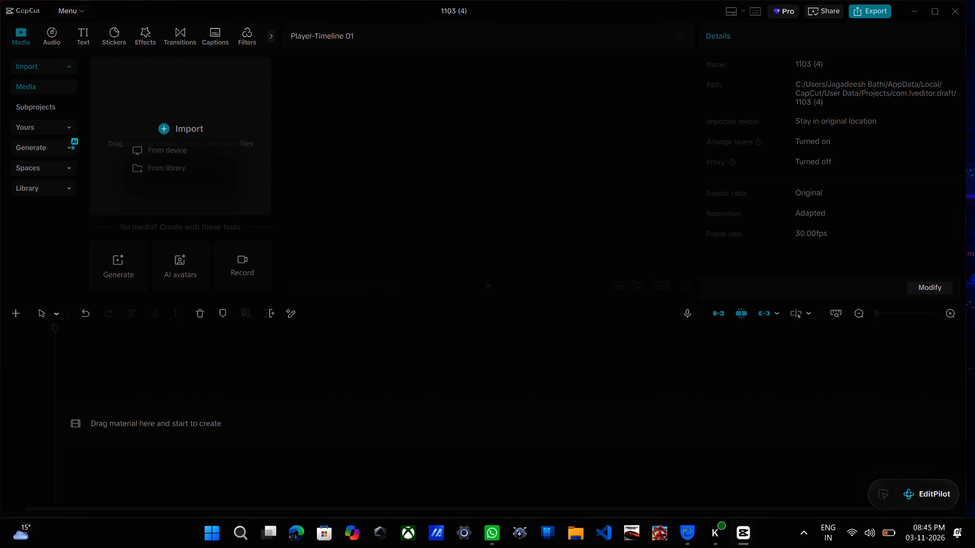
click(172, 156)
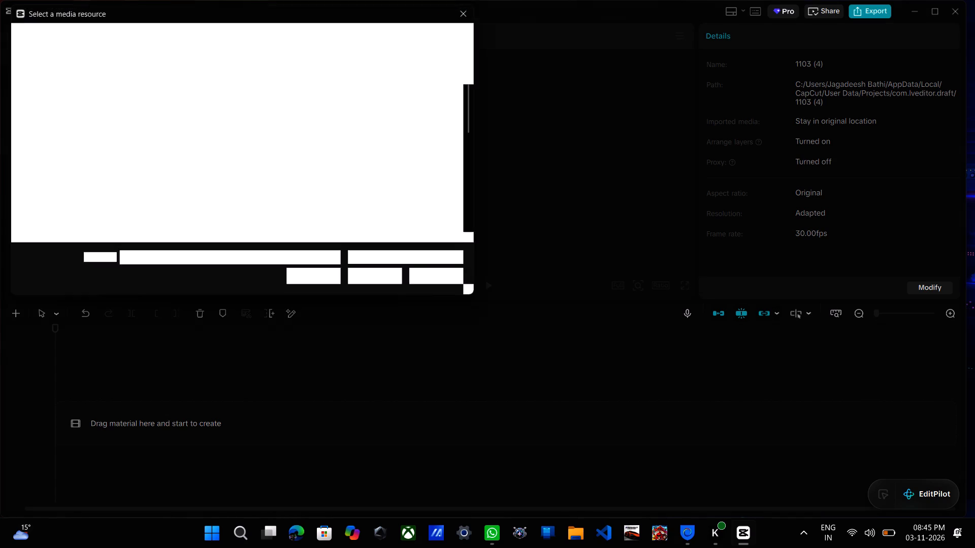
scroll(225, 157, down, 1)
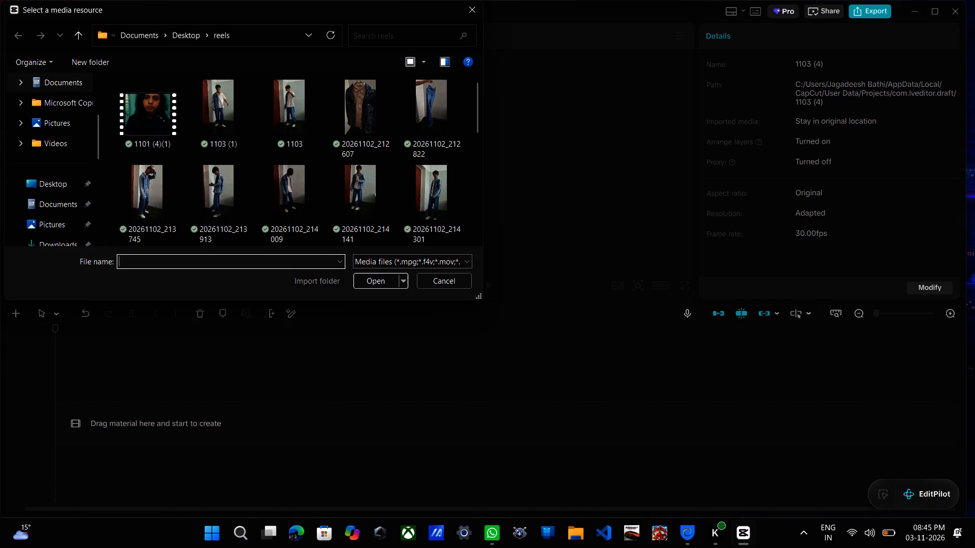
scroll(225, 157, down, 1)
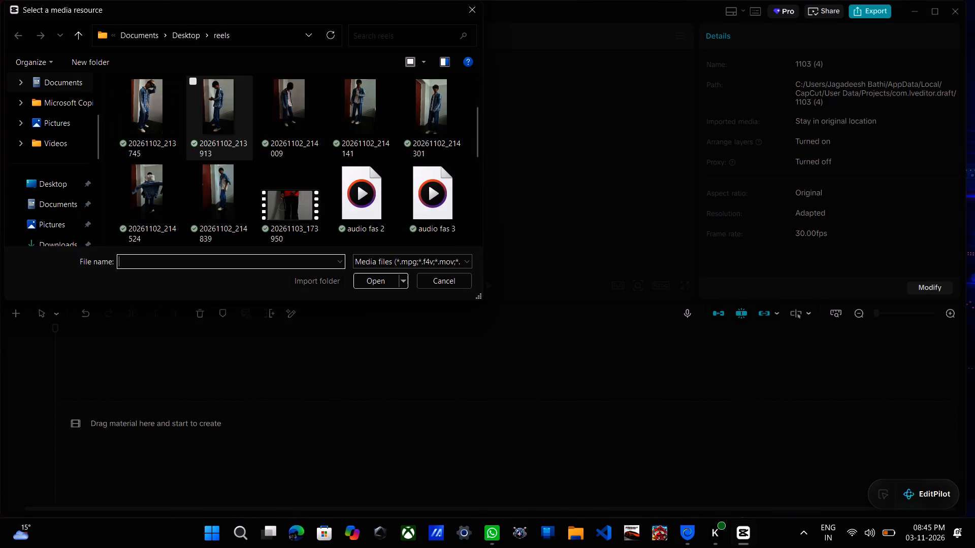
scroll(284, 194, down, 1)
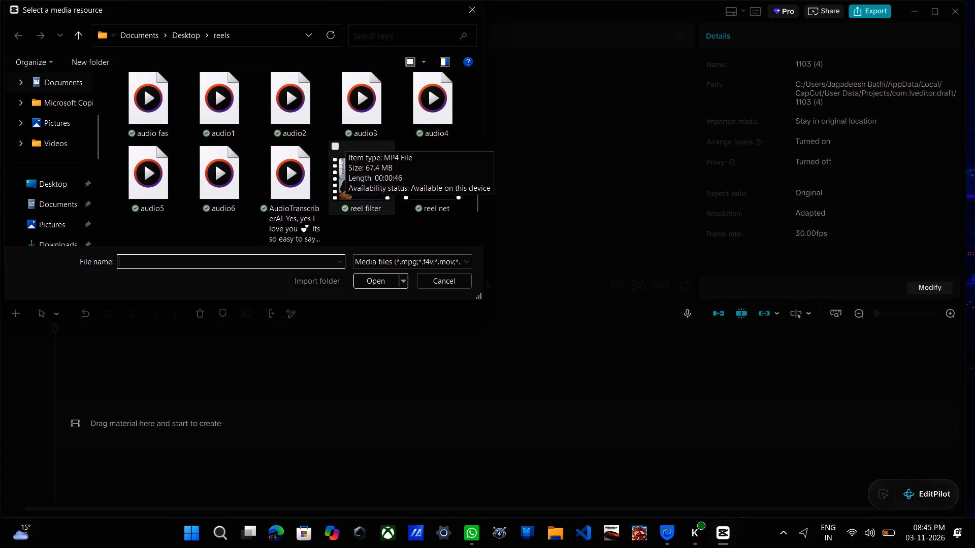
scroll(345, 142, up, 1)
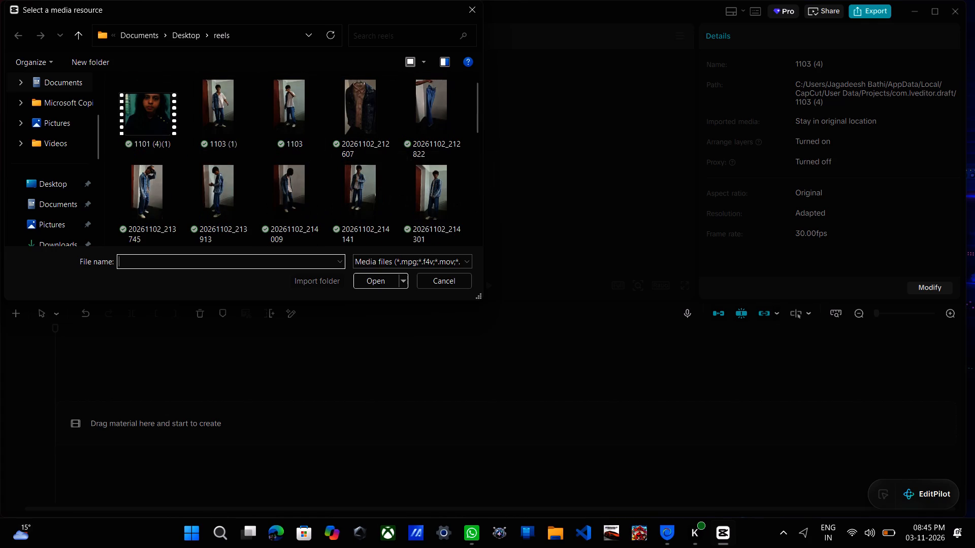
scroll(264, 184, down, 2)
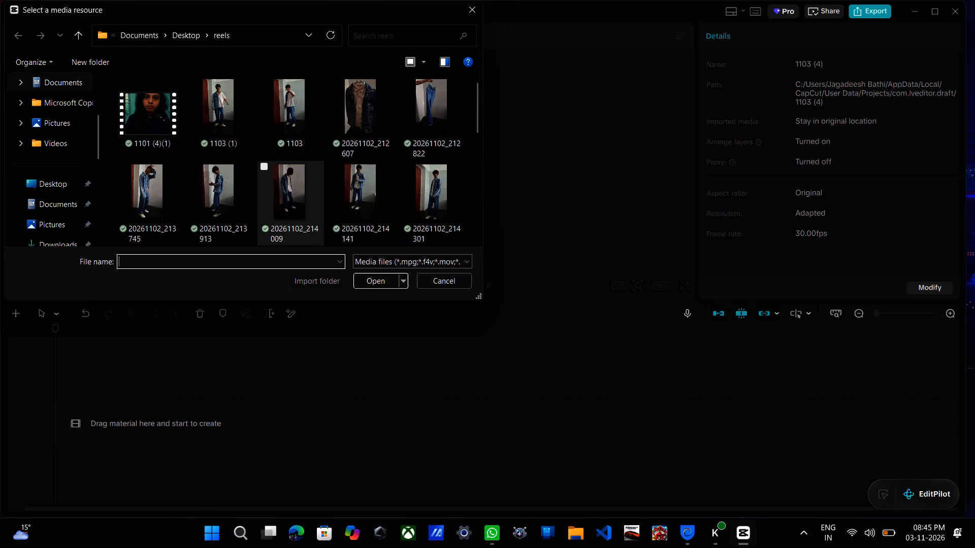
scroll(264, 184, down, 2)
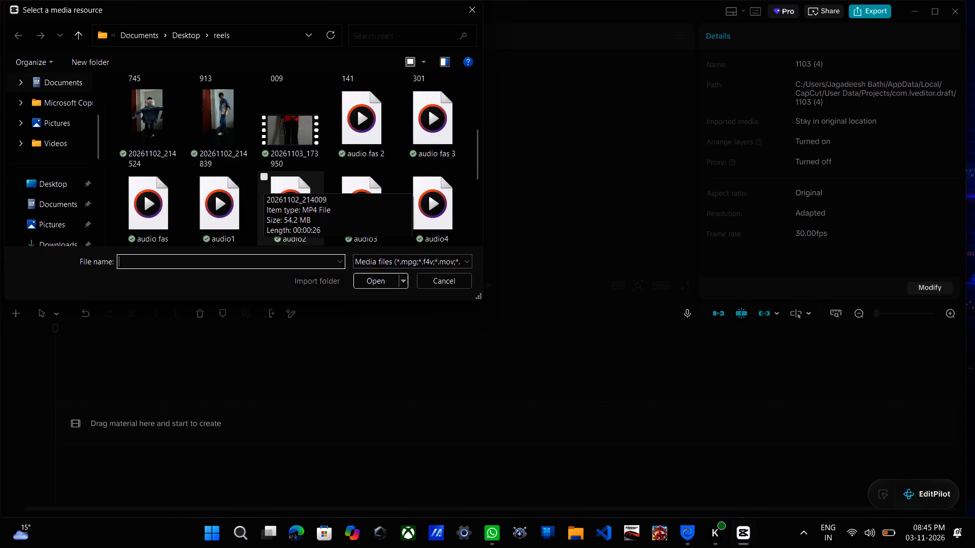
scroll(264, 184, down, 2)
double_click(225, 182)
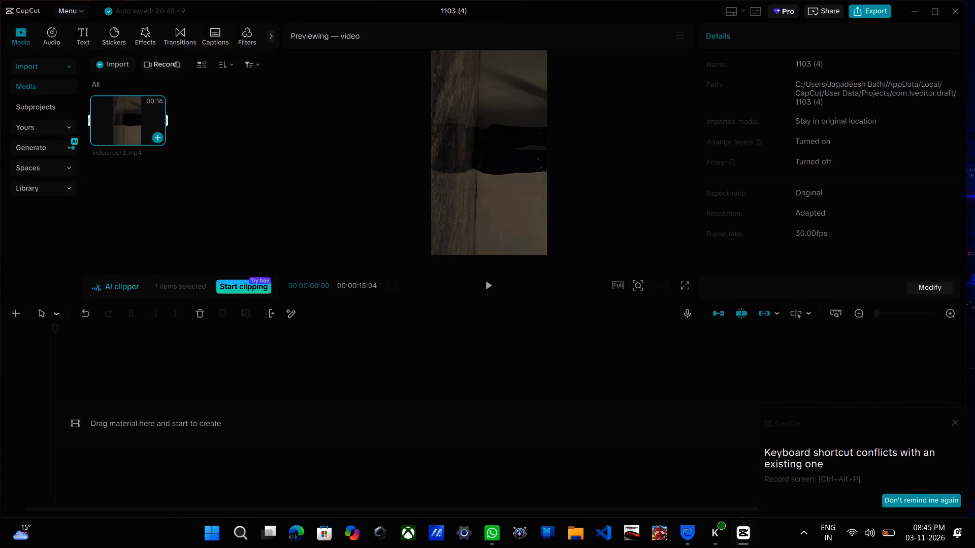
Add the imported clip video reel 2.mp4 to the empty timeline.
click(160, 140)
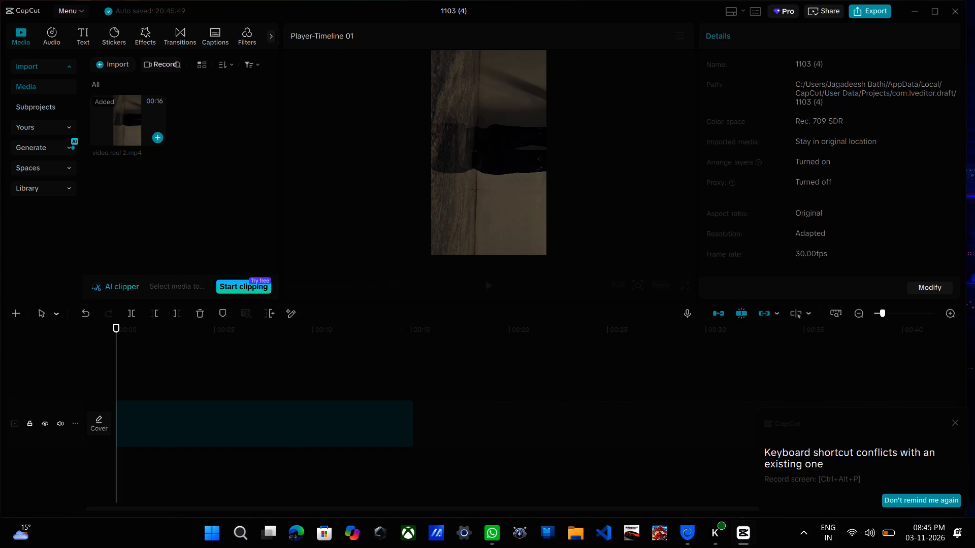
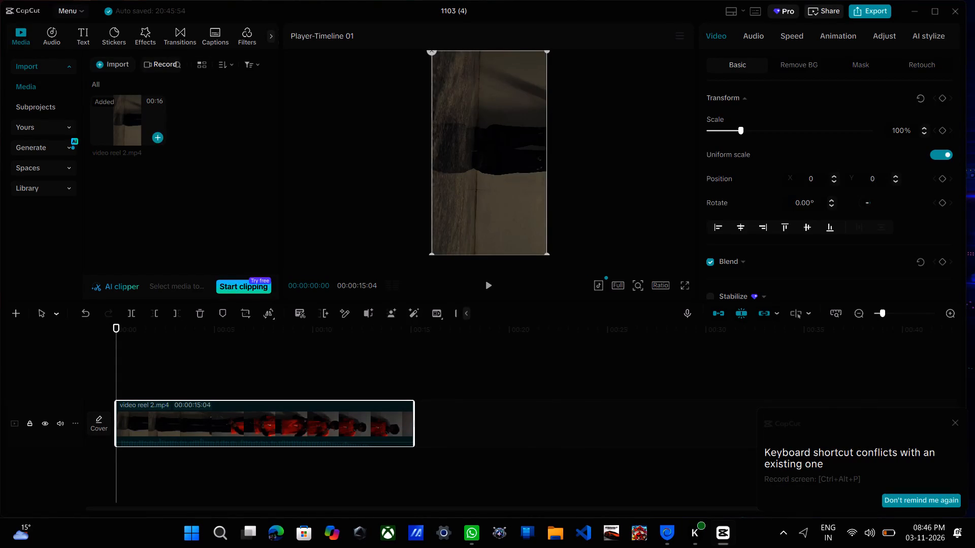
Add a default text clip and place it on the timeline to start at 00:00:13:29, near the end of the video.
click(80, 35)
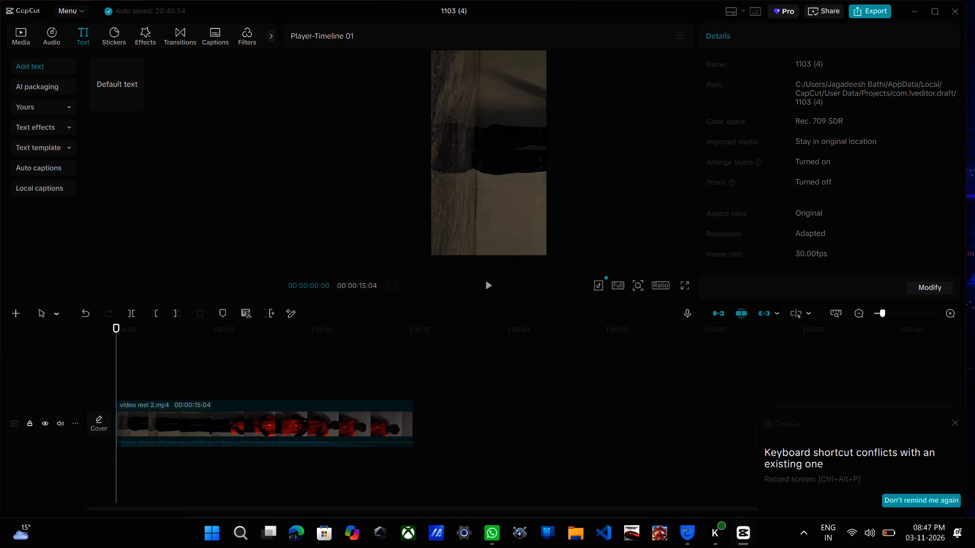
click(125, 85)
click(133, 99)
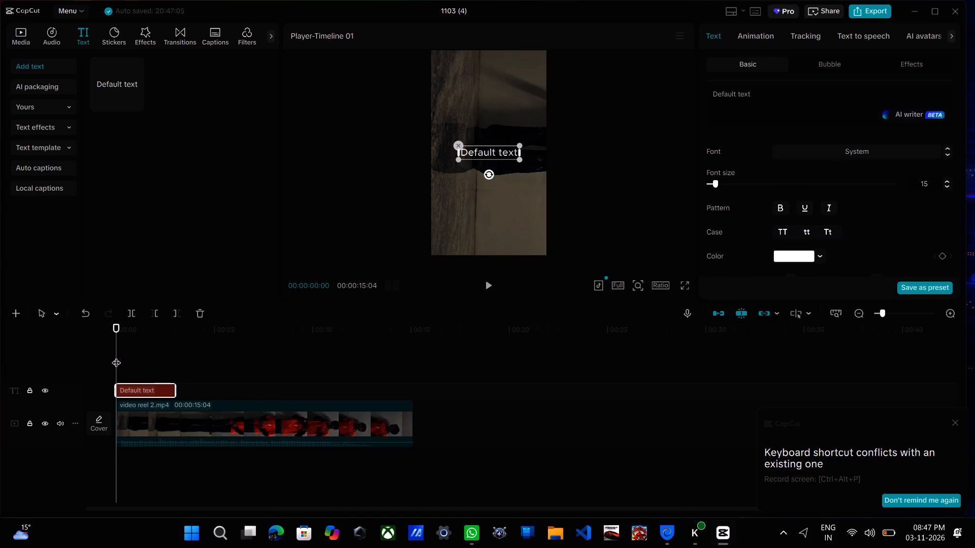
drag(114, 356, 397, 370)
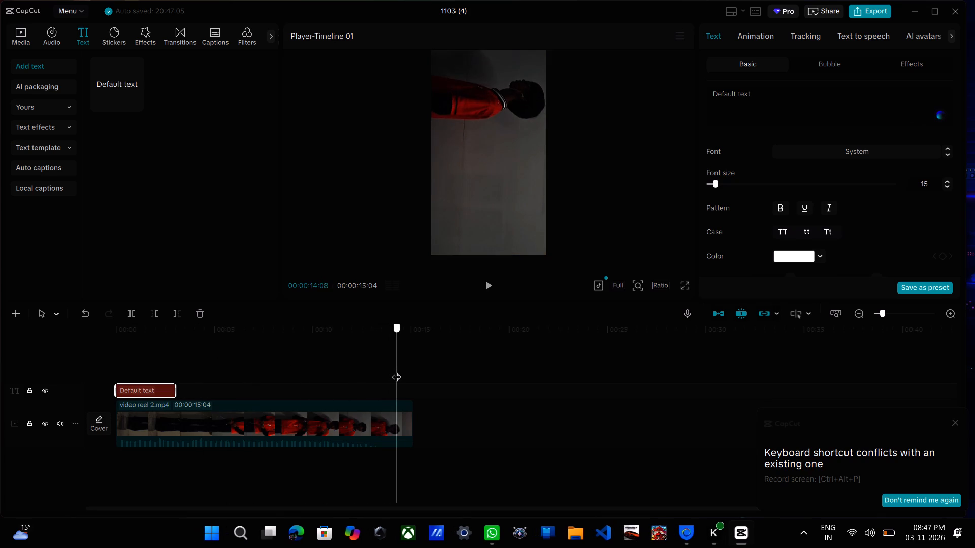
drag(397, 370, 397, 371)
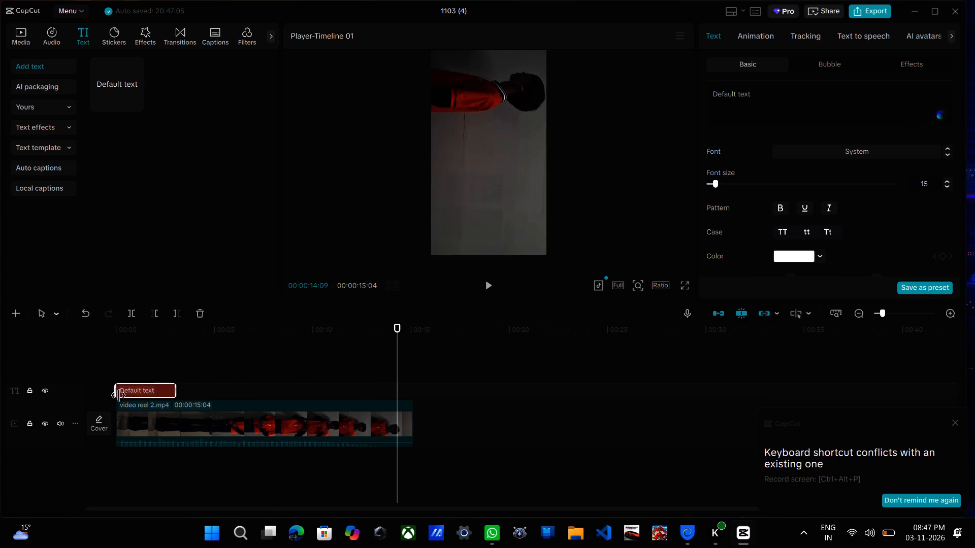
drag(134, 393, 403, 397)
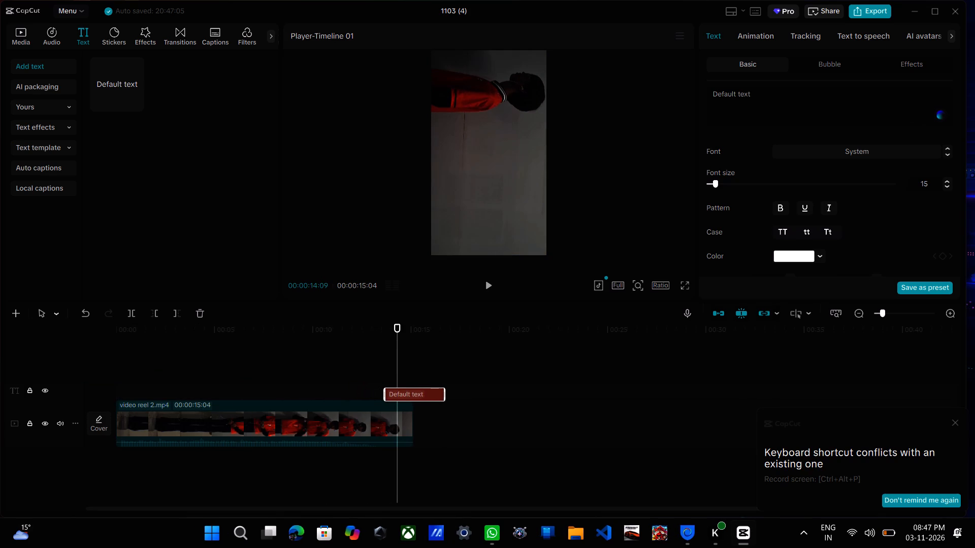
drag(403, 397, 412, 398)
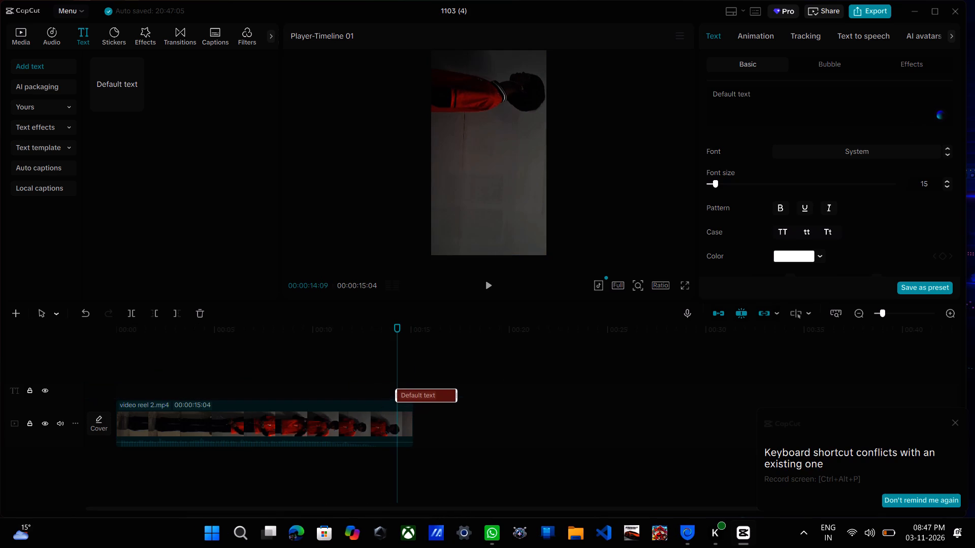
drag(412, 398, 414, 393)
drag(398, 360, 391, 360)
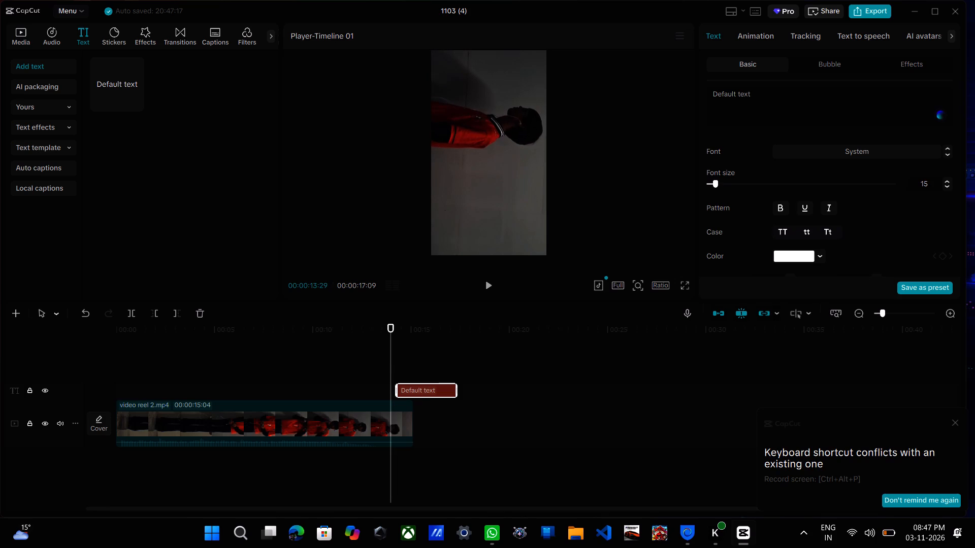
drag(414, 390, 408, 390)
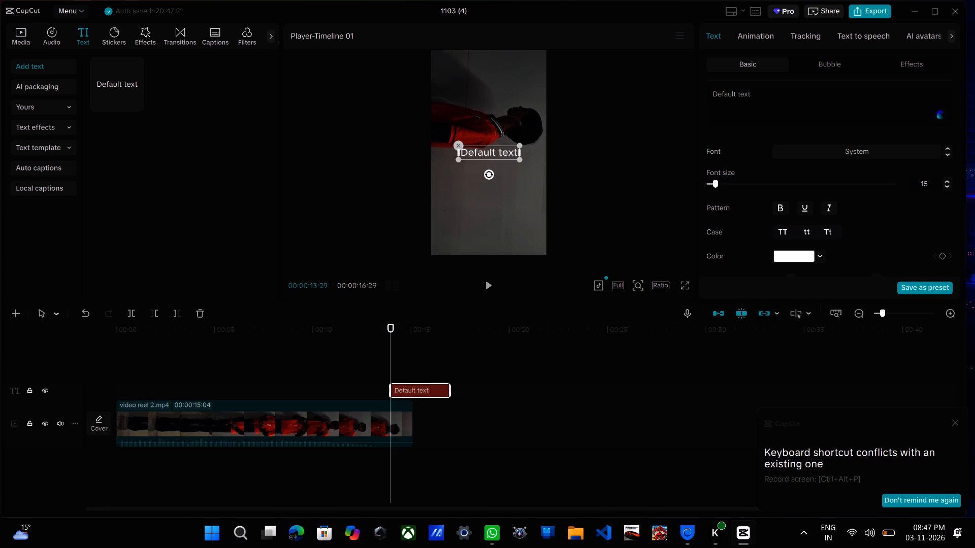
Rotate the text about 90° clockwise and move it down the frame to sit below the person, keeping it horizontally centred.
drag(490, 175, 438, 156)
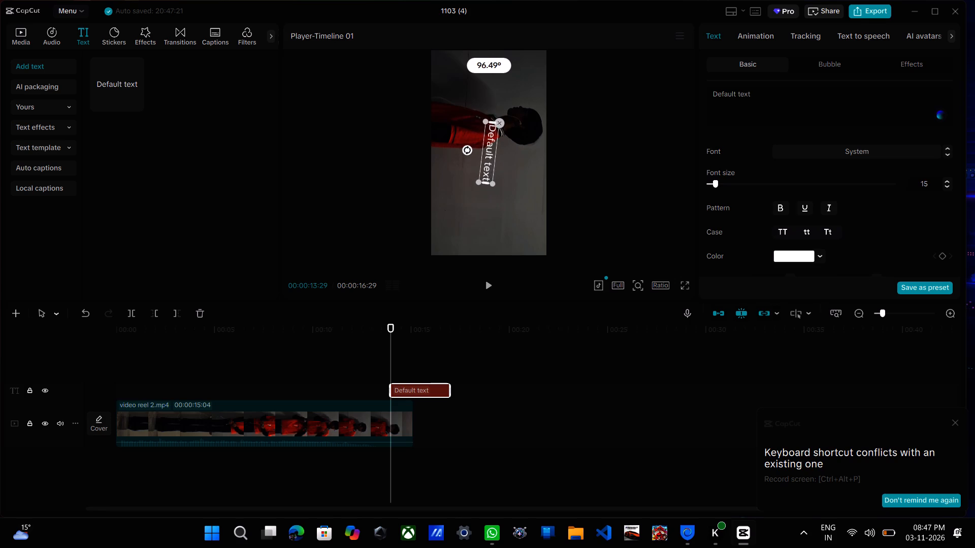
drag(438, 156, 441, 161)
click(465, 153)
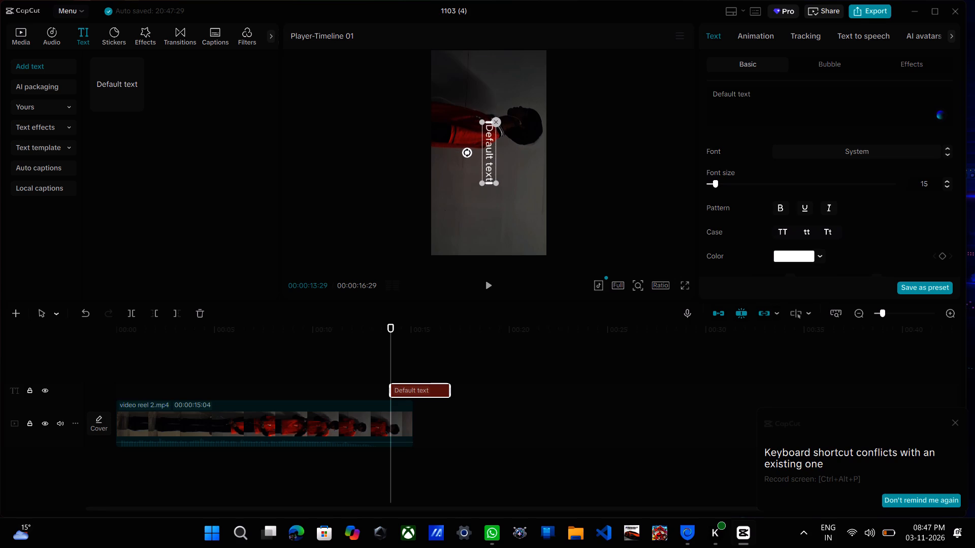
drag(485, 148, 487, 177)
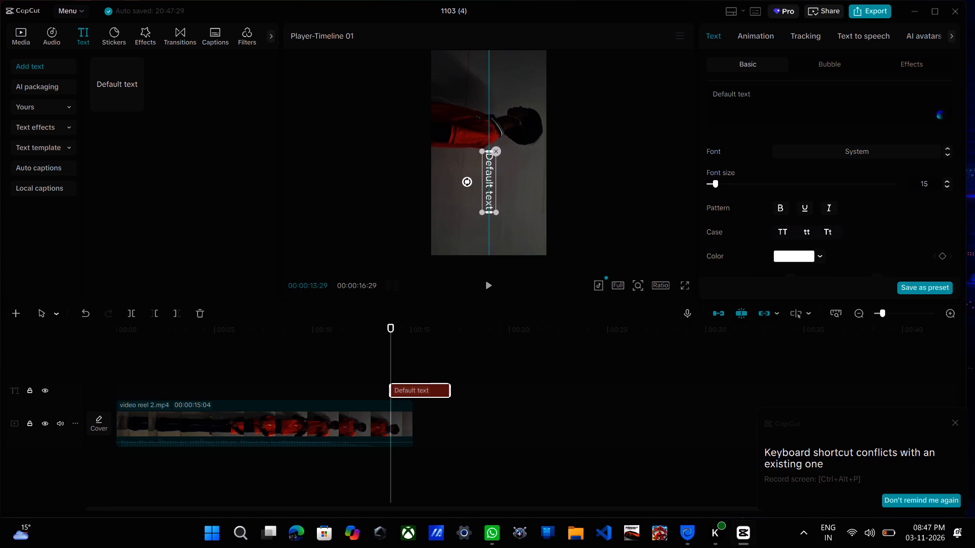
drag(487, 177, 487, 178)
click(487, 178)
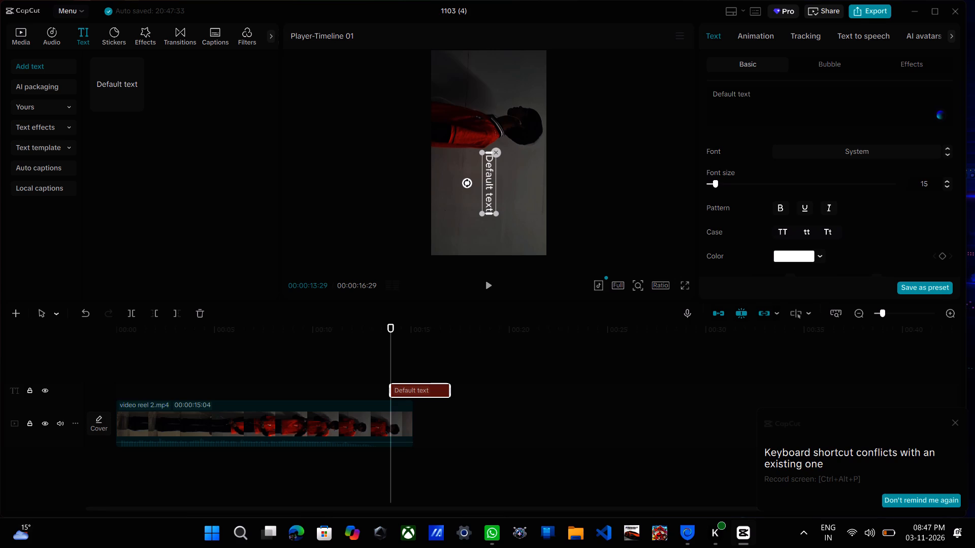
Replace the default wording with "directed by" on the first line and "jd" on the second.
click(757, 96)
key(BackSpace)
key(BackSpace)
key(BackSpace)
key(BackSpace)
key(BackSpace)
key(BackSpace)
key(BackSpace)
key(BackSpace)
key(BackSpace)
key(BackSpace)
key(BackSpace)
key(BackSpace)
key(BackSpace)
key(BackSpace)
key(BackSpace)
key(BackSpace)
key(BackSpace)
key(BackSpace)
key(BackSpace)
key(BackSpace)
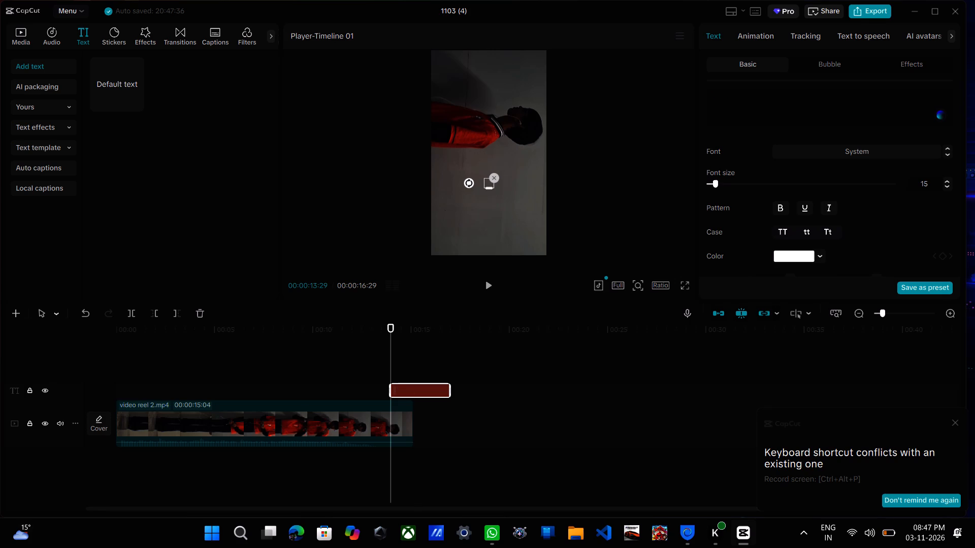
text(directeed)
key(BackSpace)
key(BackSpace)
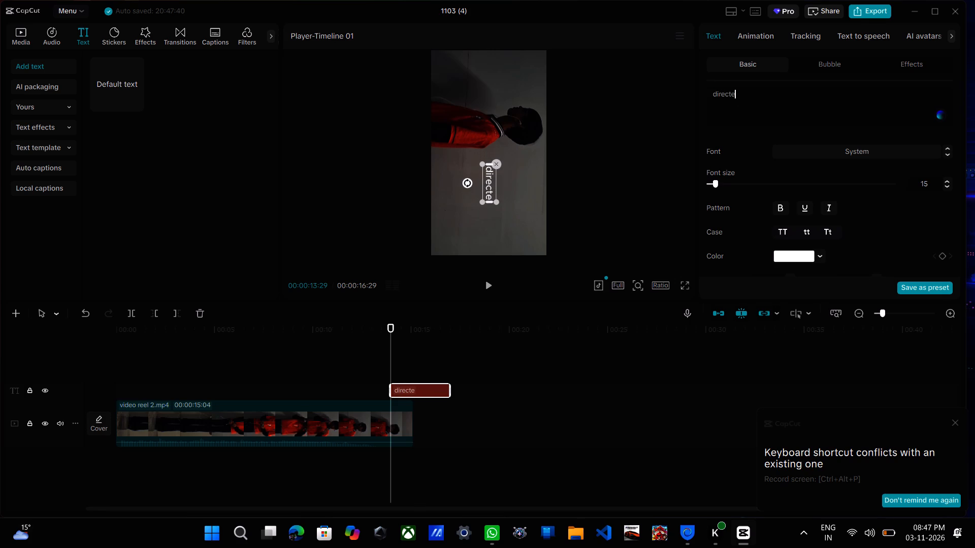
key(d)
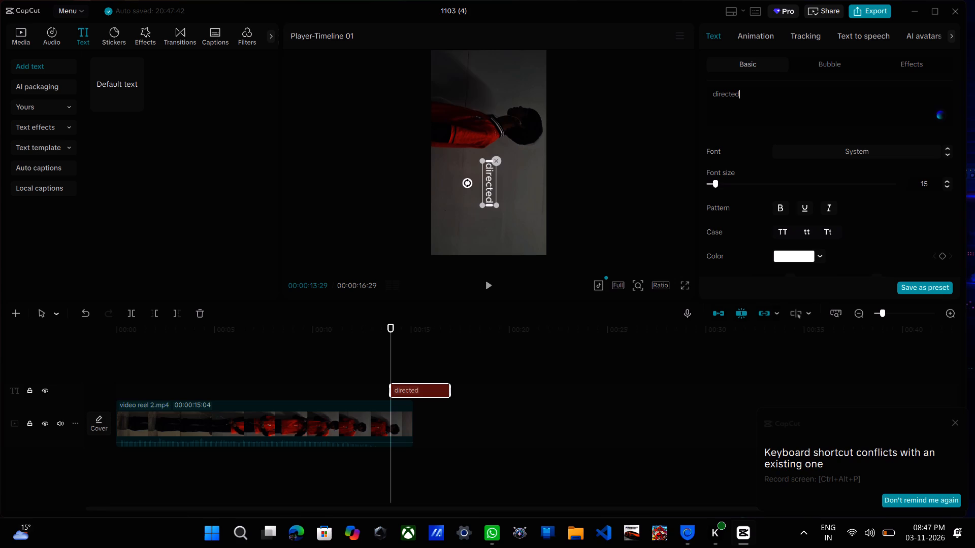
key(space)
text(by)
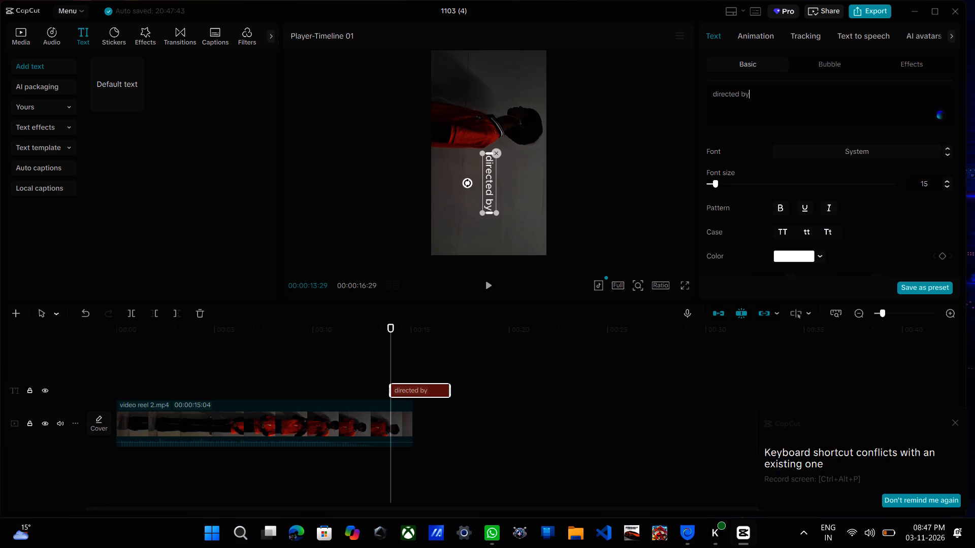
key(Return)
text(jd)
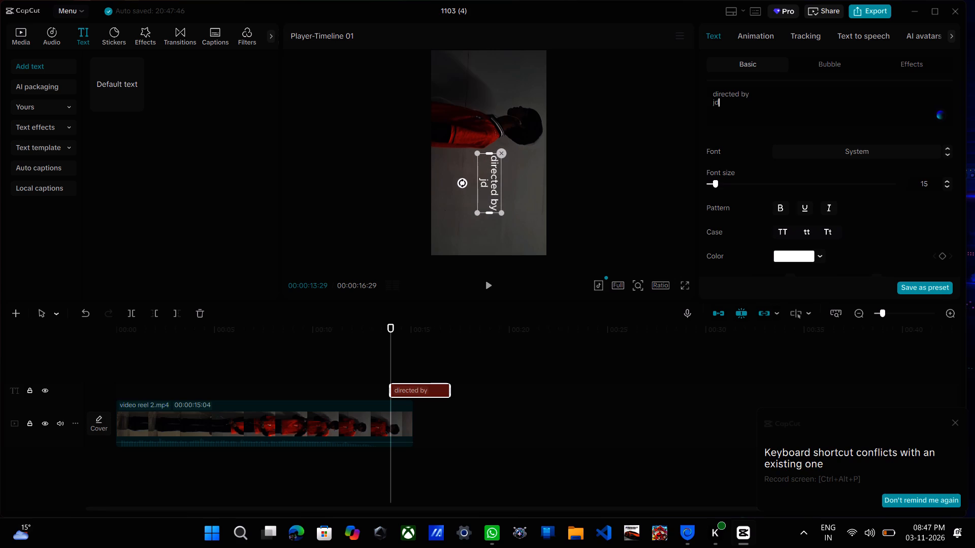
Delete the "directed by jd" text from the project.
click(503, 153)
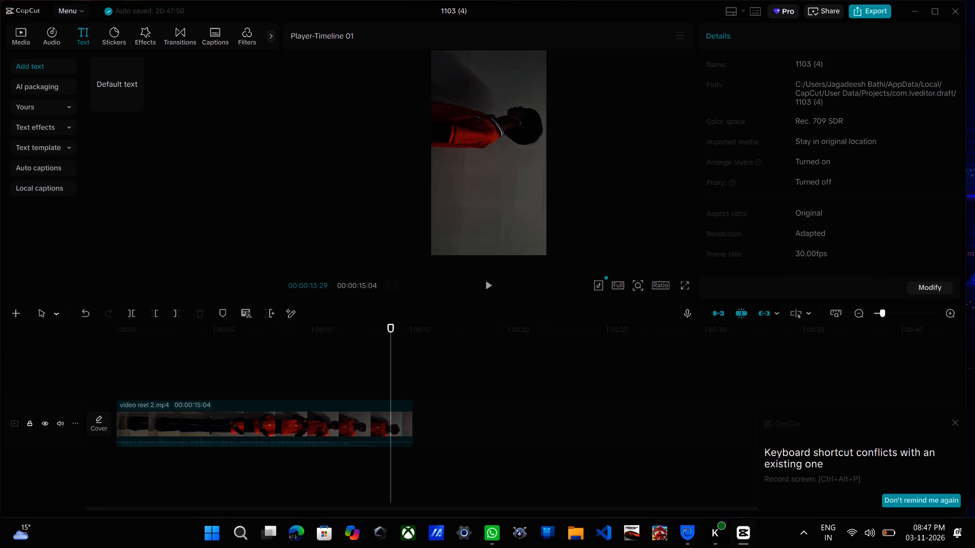
Browse the Trending text effects for a suitable style for the credit text.
click(55, 130)
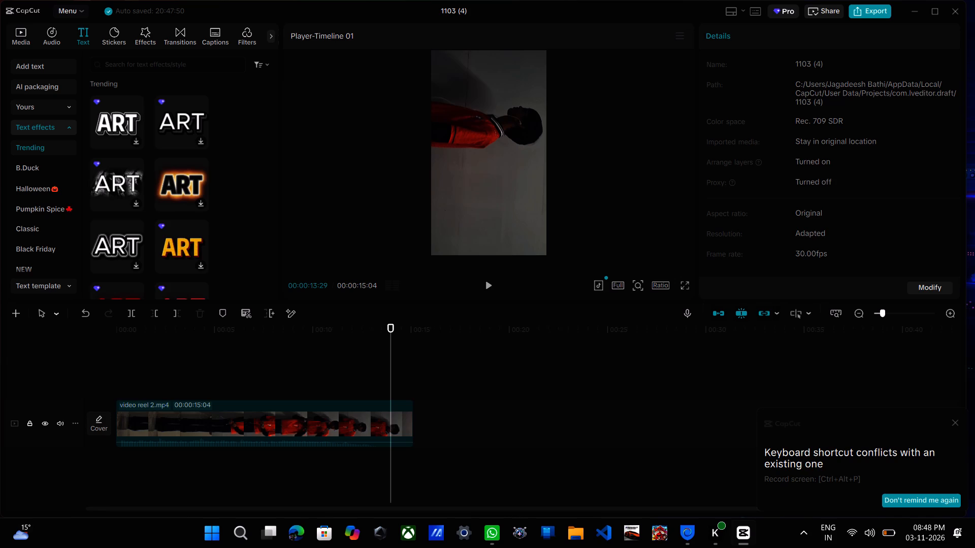
scroll(116, 203, down, 1)
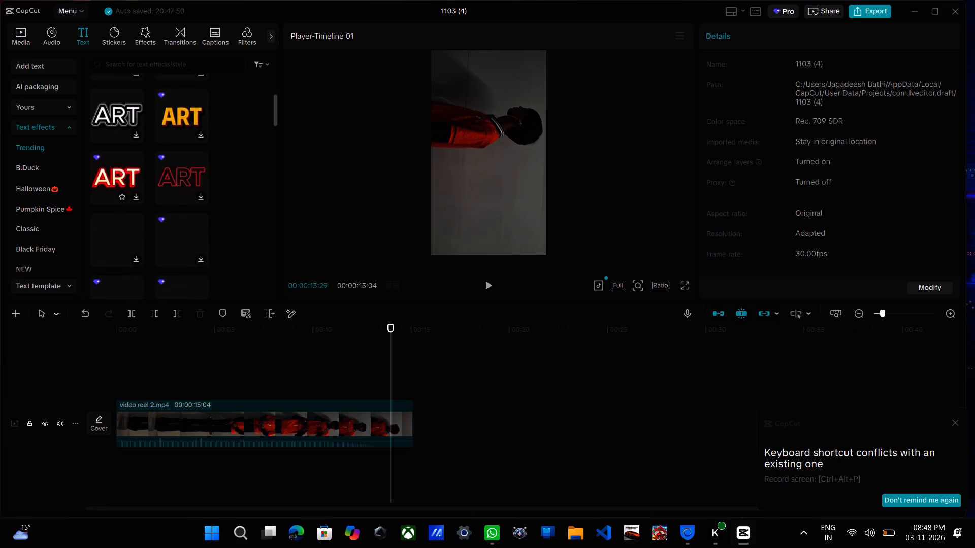
scroll(116, 203, down, 1)
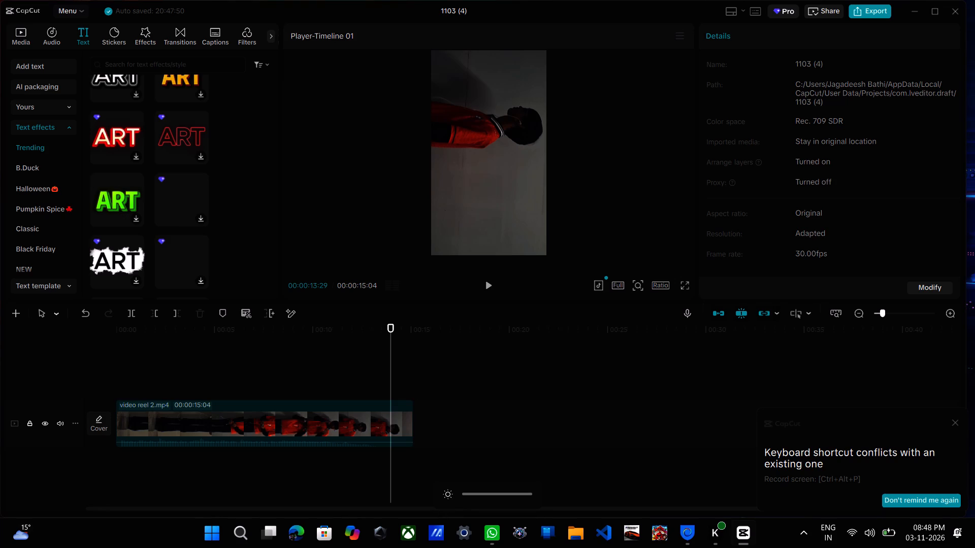
scroll(150, 208, down, 1)
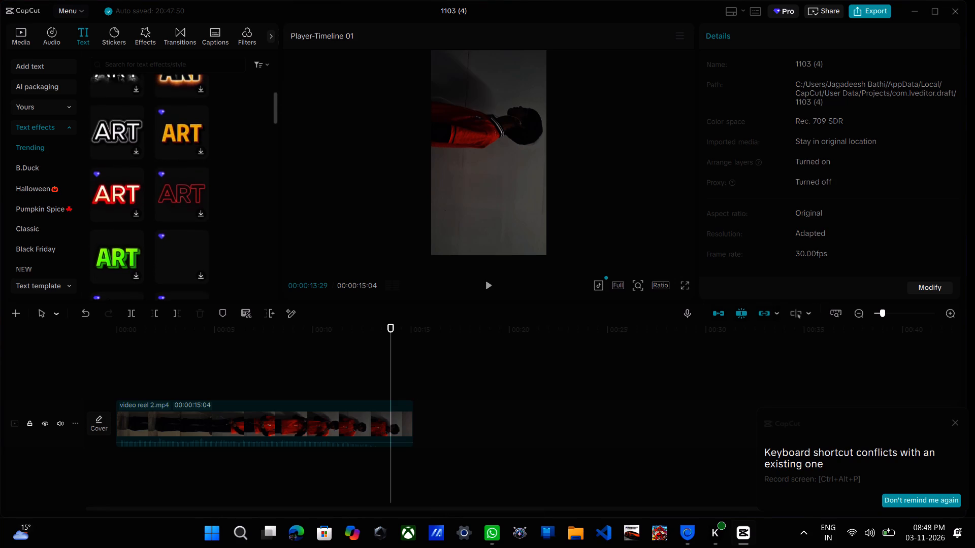
scroll(150, 208, down, 1)
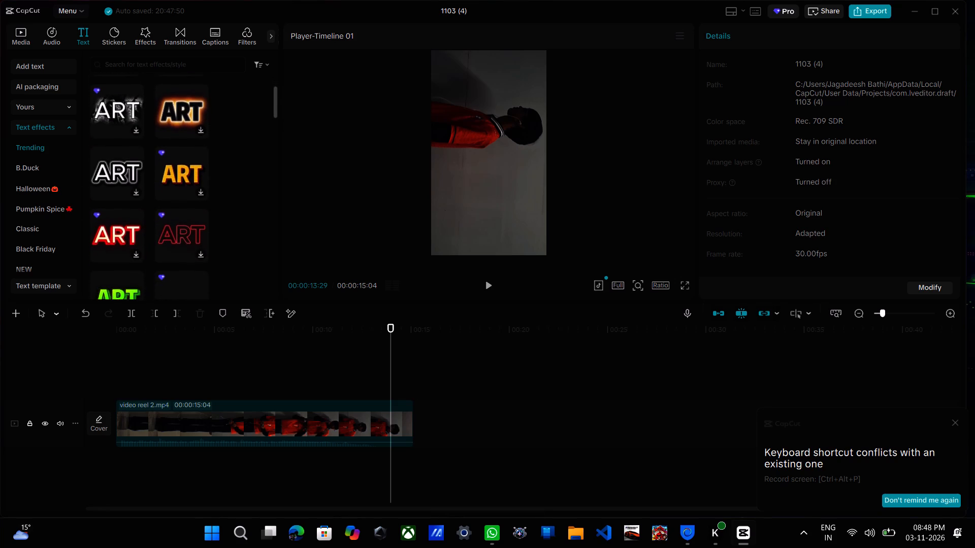
scroll(150, 208, down, 1)
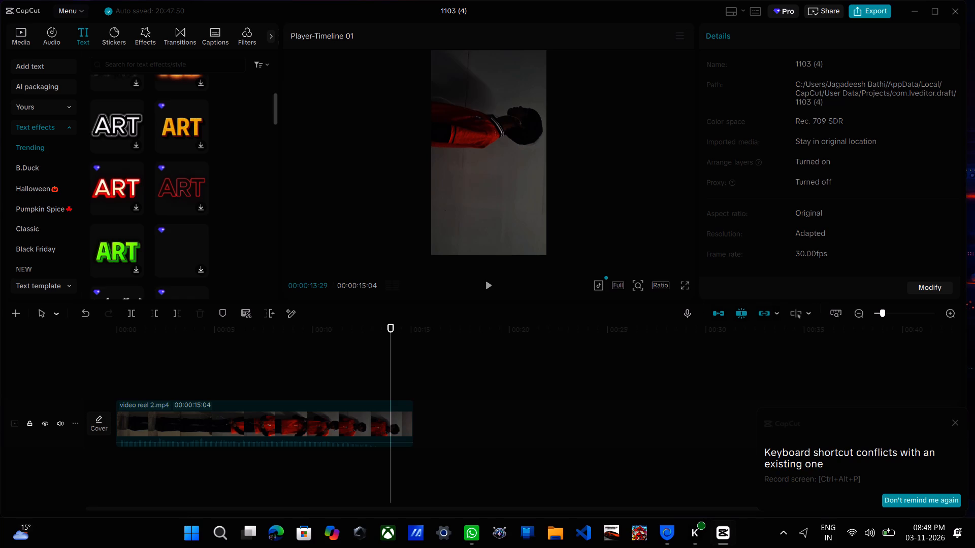
scroll(145, 189, down, 3)
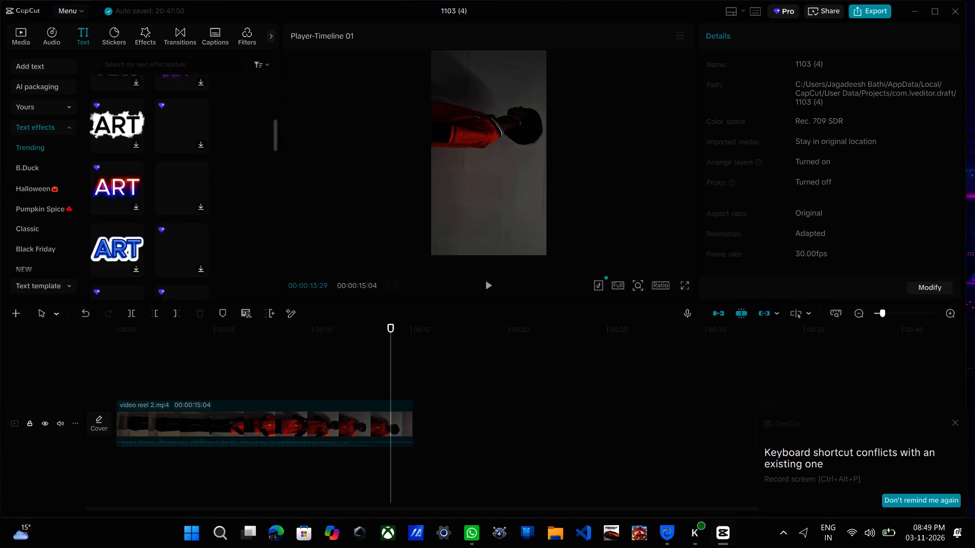
scroll(145, 189, down, 2)
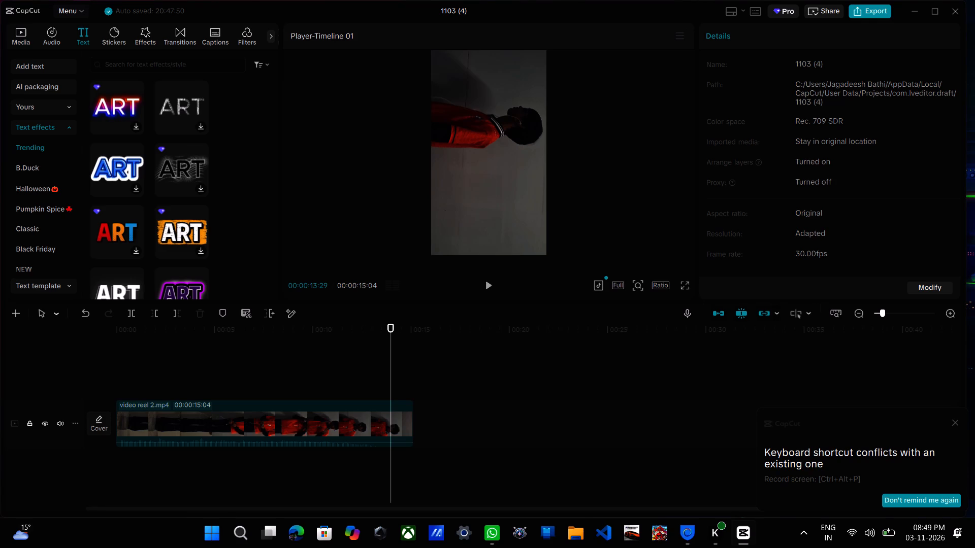
scroll(145, 189, down, 1)
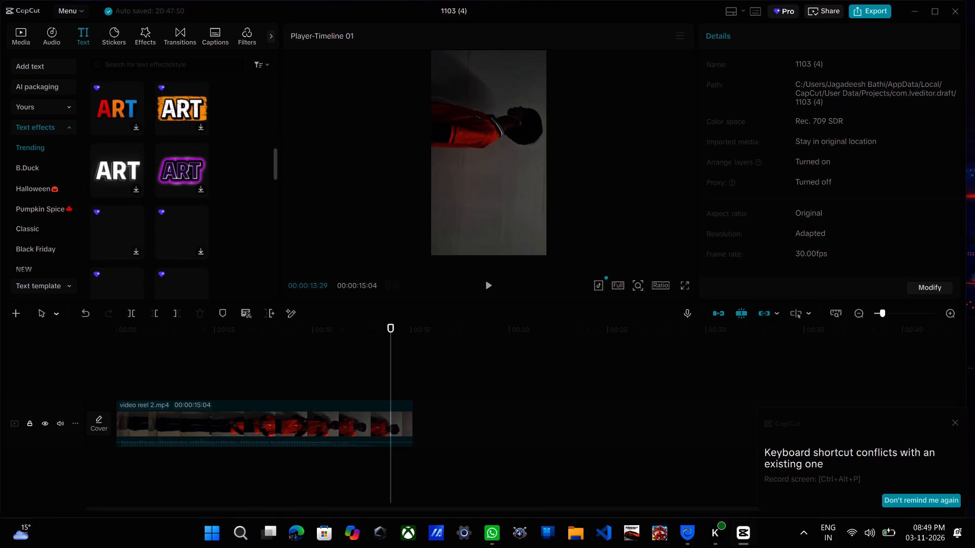
scroll(145, 189, down, 1)
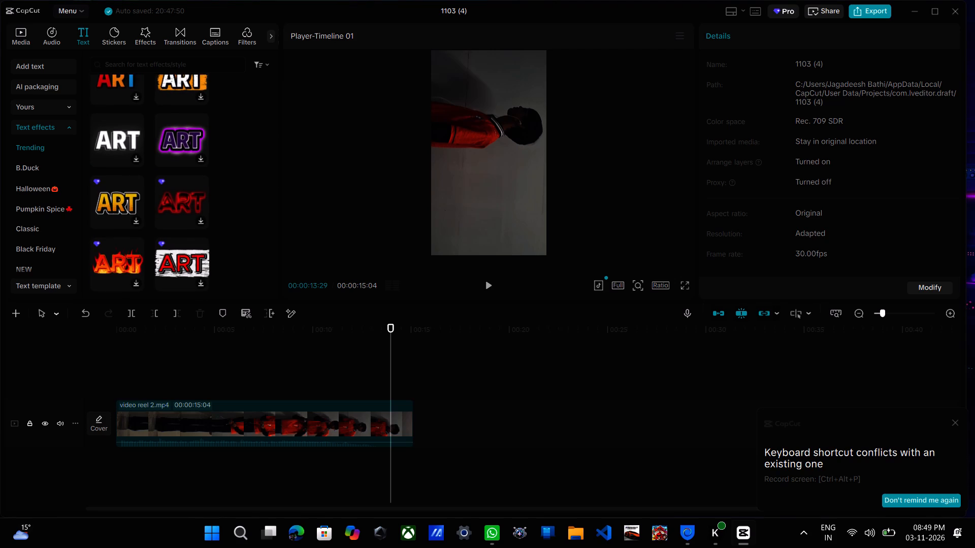
scroll(145, 189, down, 1)
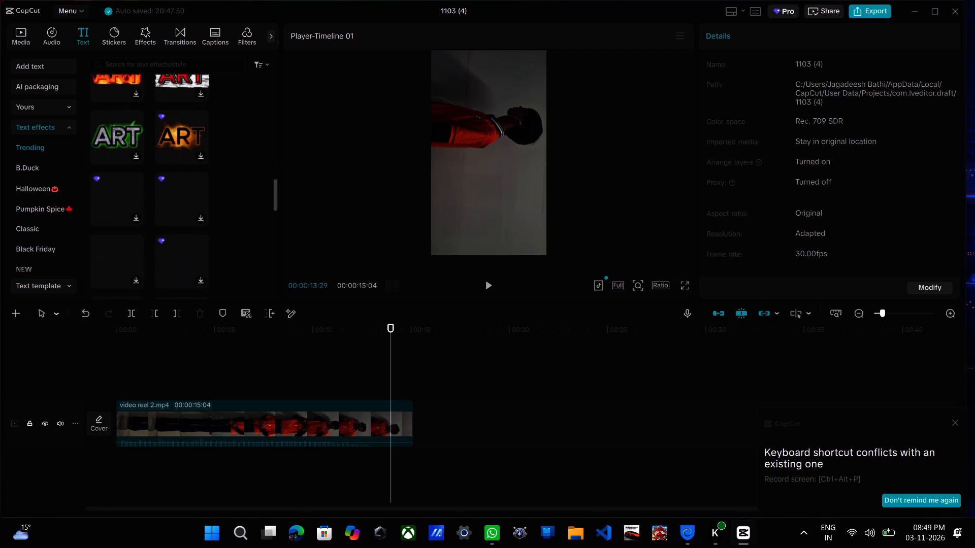
scroll(145, 189, down, 3)
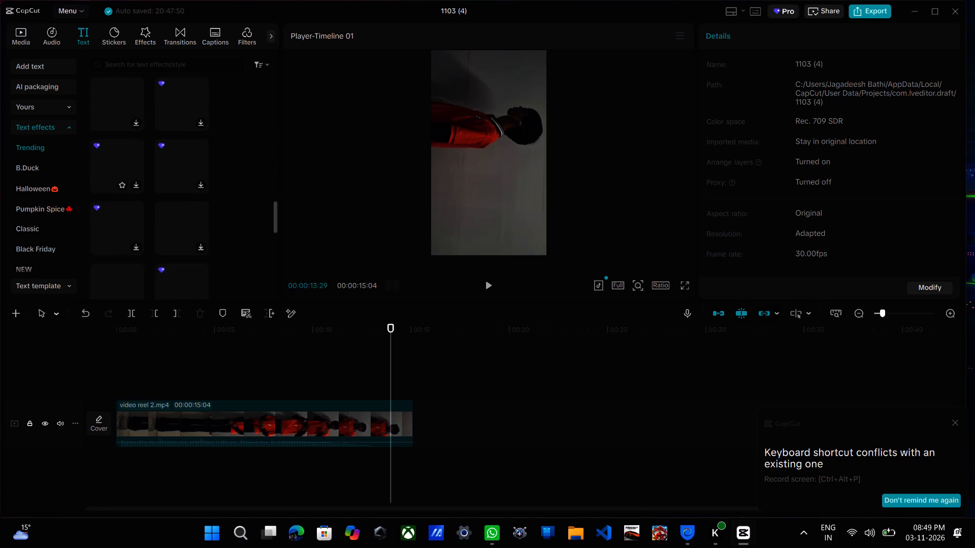
Browse the Trending text templates for a suitable design for the "directed by" credit.
click(62, 127)
click(62, 152)
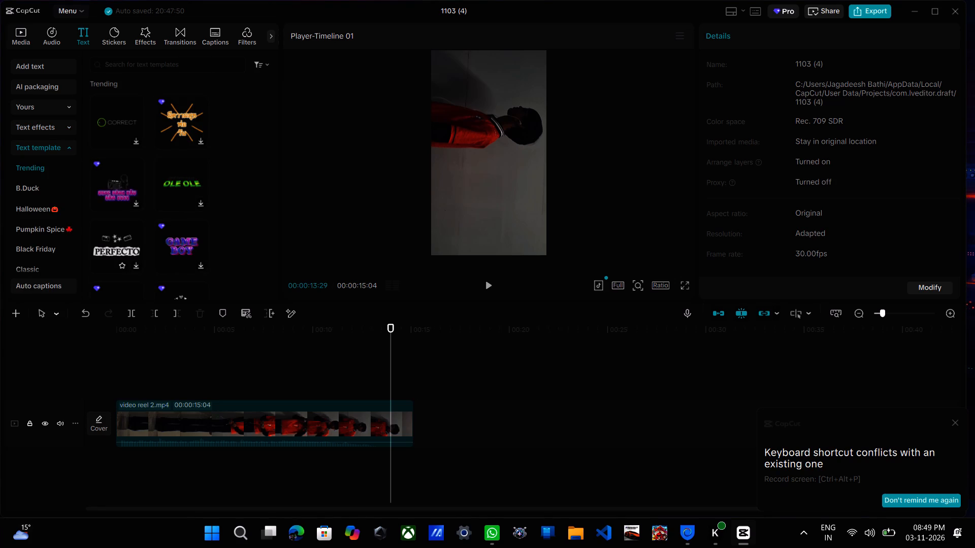
scroll(149, 188, down, 1)
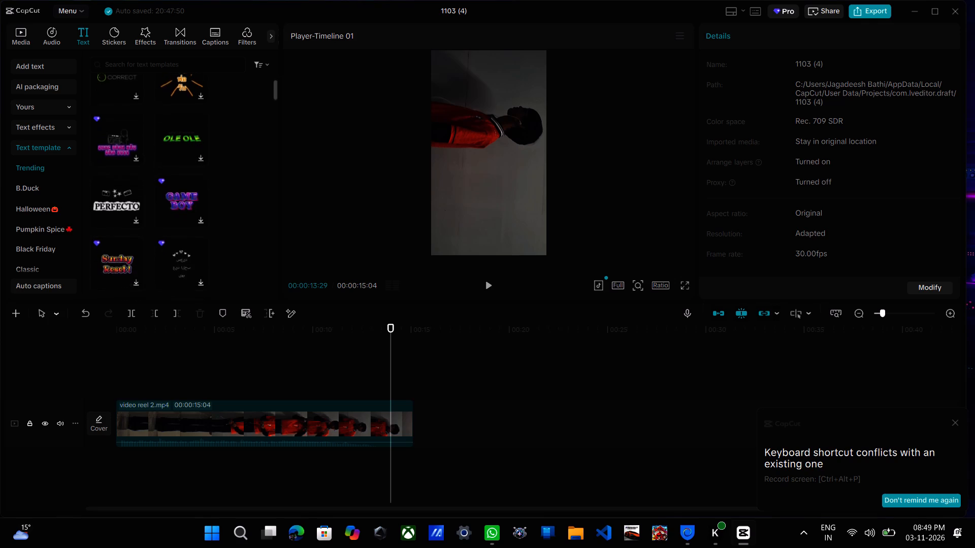
scroll(149, 188, down, 2)
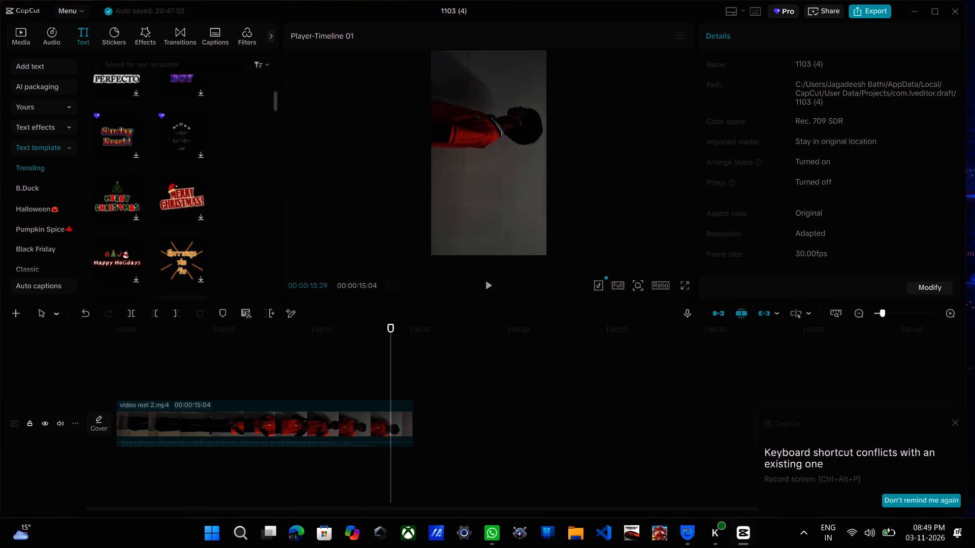
scroll(149, 188, down, 3)
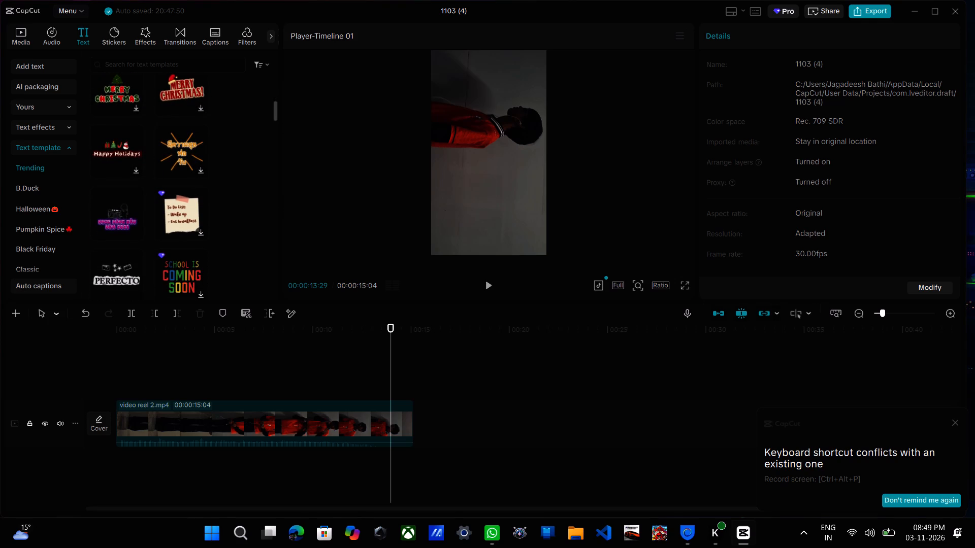
scroll(149, 188, down, 2)
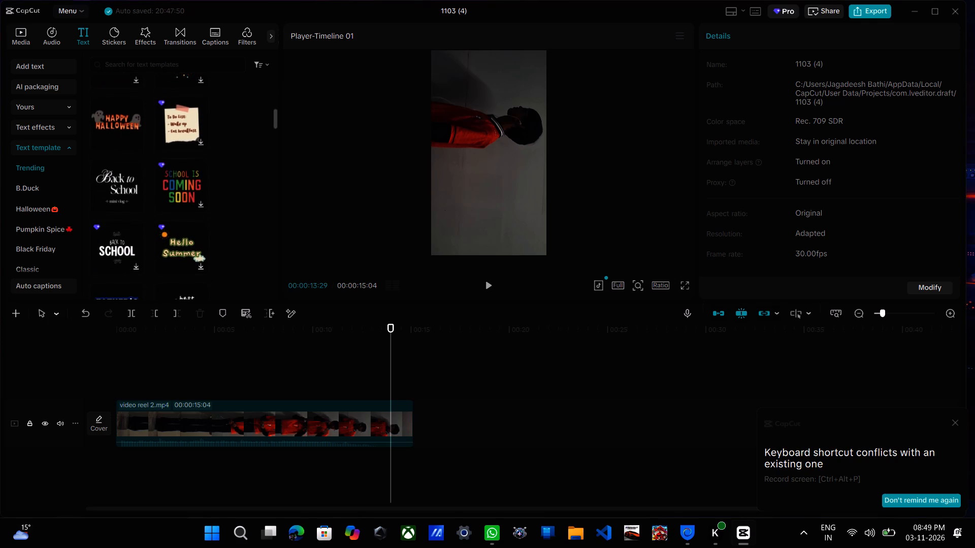
scroll(149, 188, down, 2)
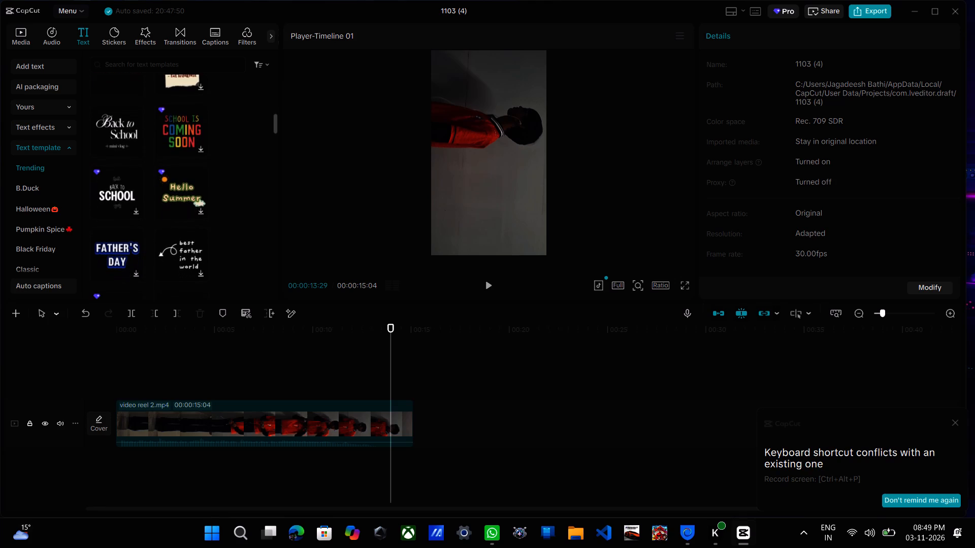
scroll(149, 188, down, 1)
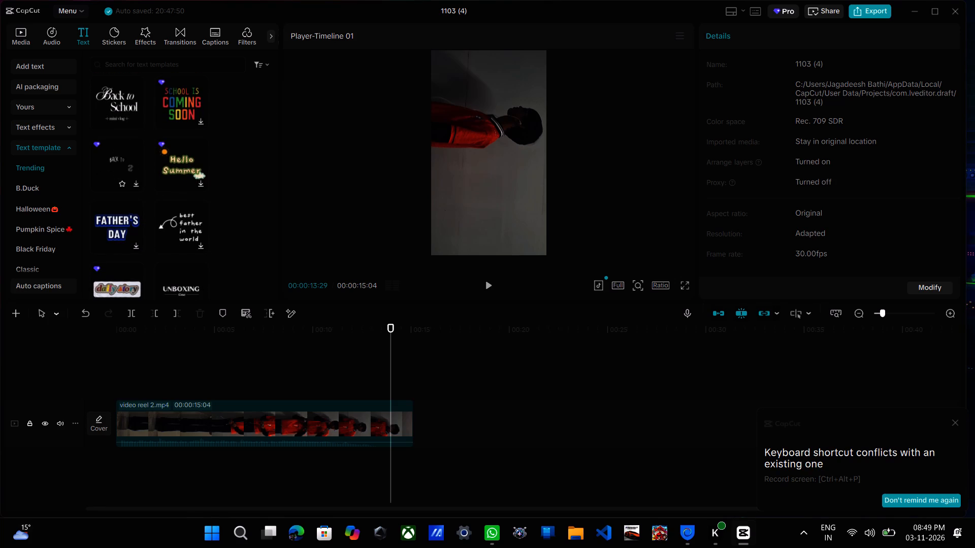
click(138, 182)
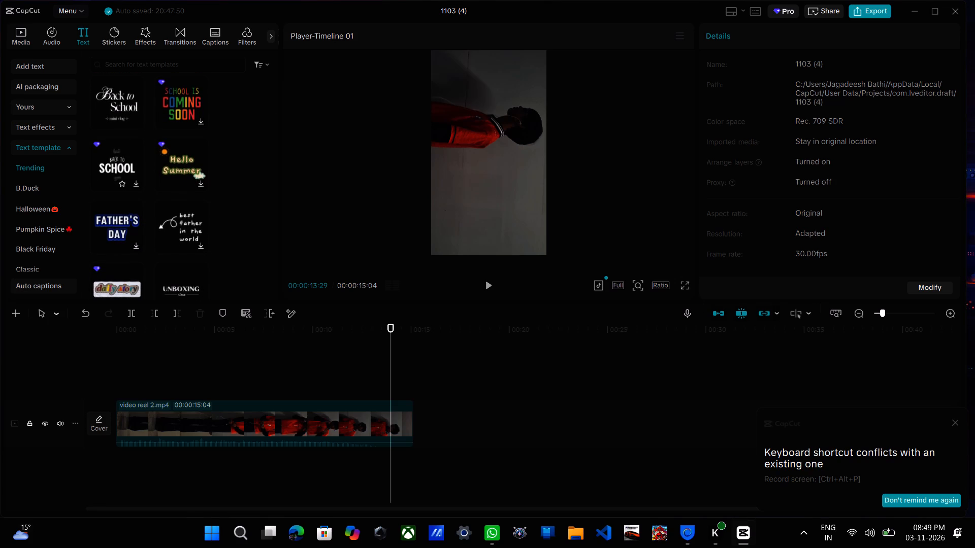
scroll(150, 183, down, 1)
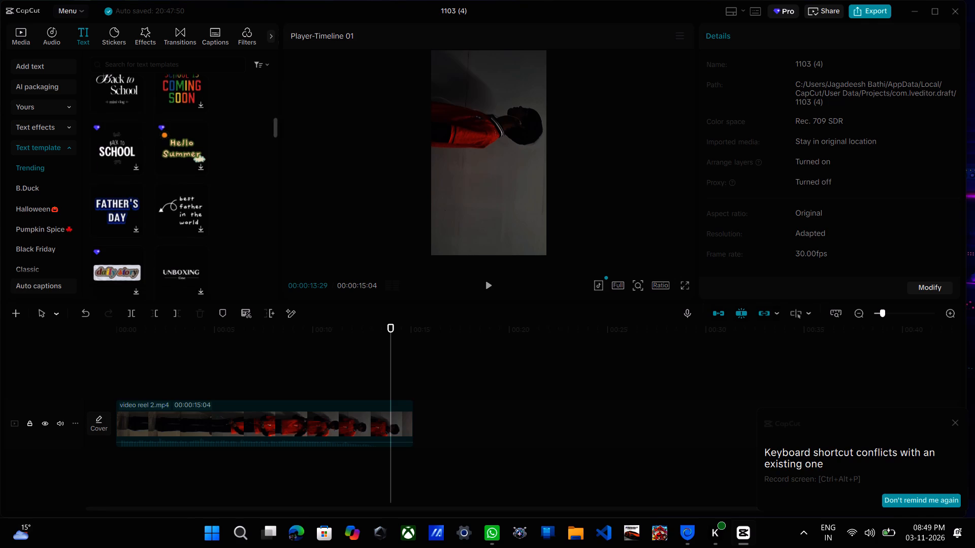
scroll(150, 183, down, 2)
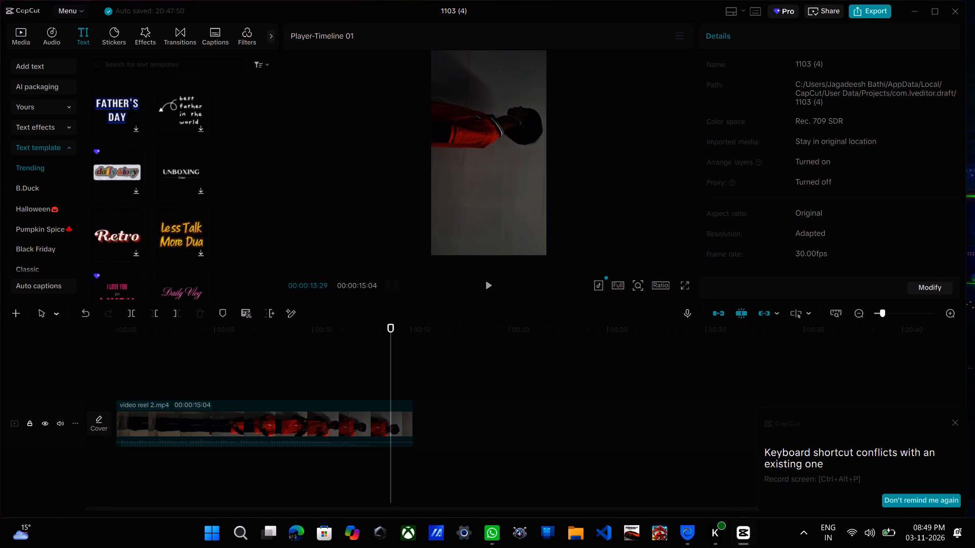
scroll(151, 167, down, 1)
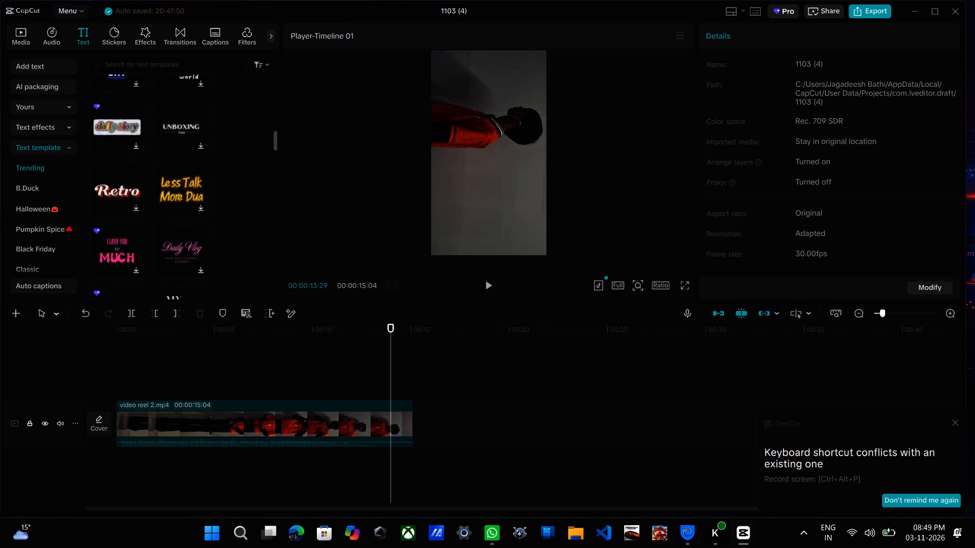
scroll(151, 167, down, 2)
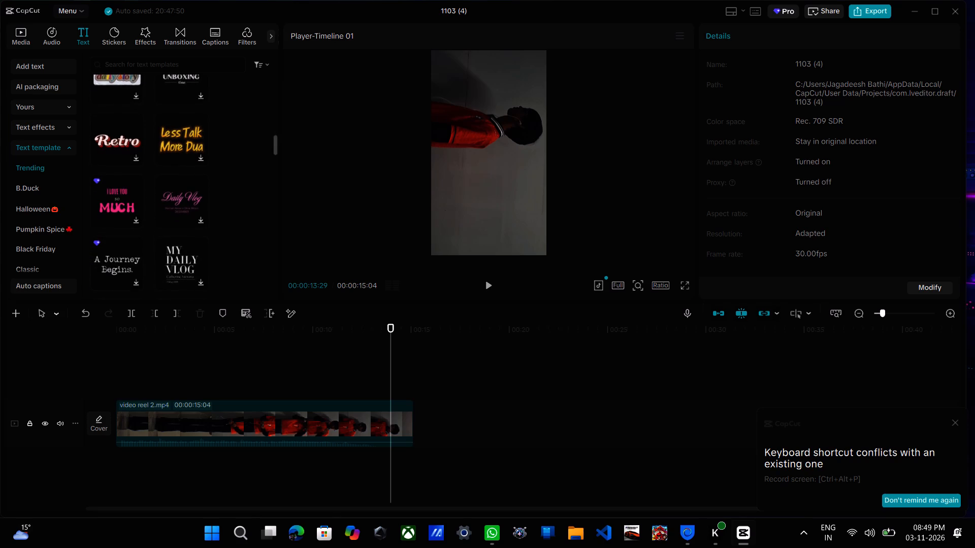
scroll(151, 167, down, 1)
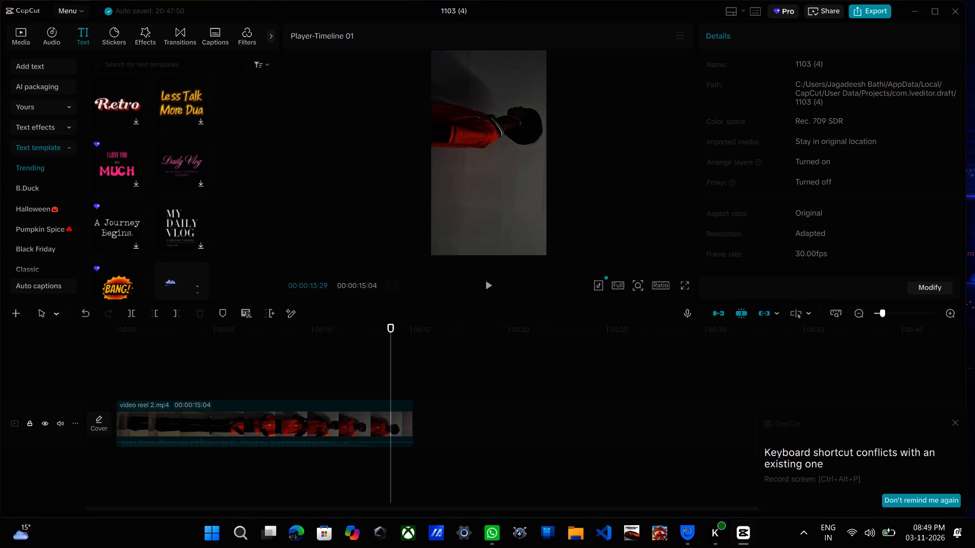
scroll(151, 167, down, 1)
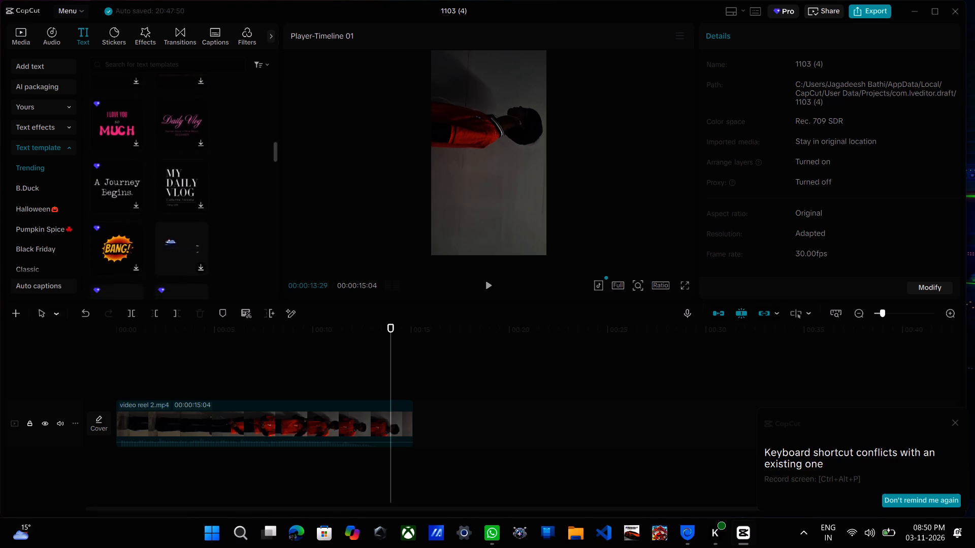
scroll(151, 167, down, 1)
scroll(151, 167, up, 2)
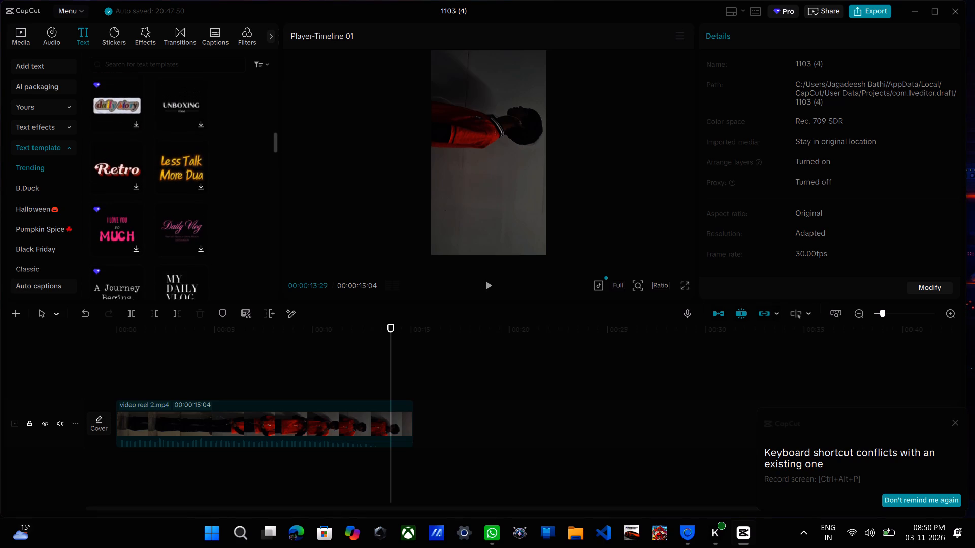
scroll(151, 167, up, 1)
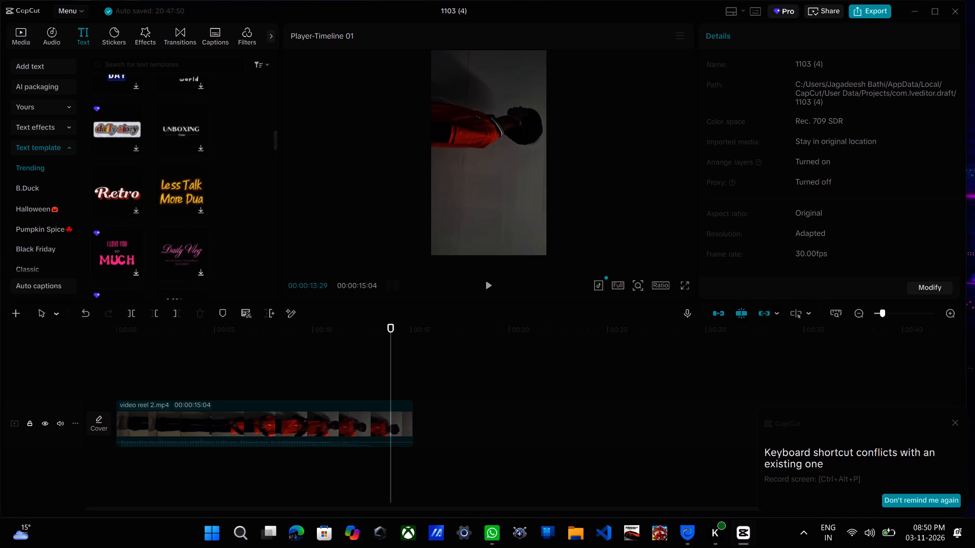
Download the UNBOXING text template and add it to the timeline at 00:00:13:29.
double_click(174, 134)
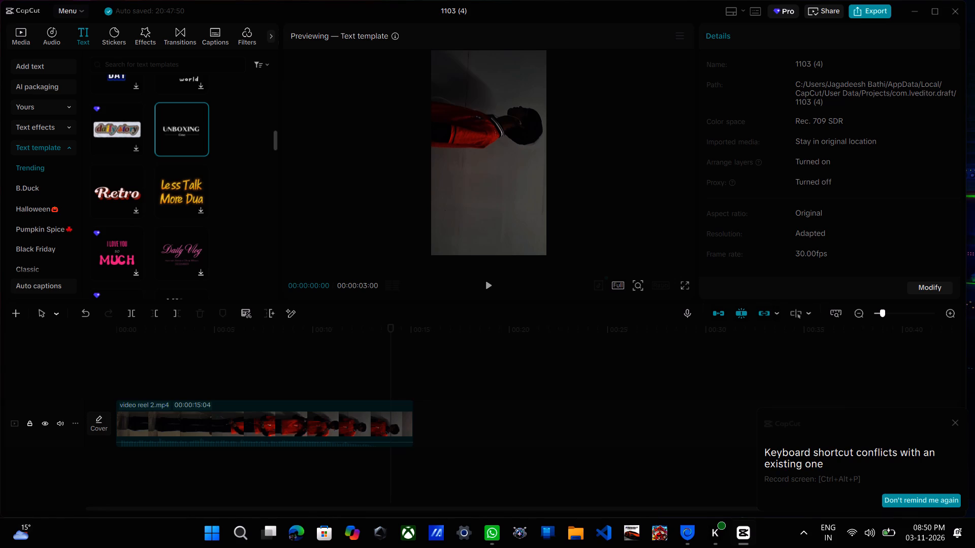
click(202, 146)
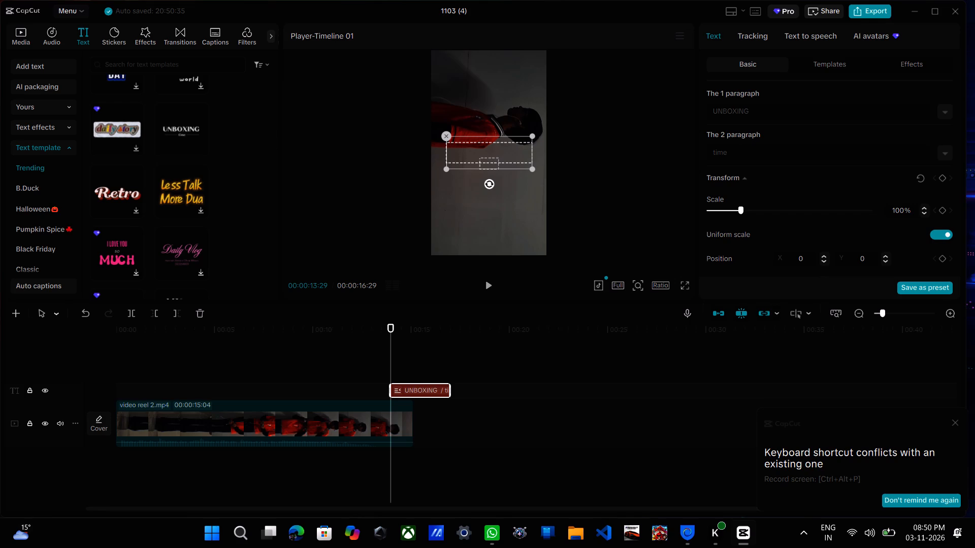
Rotate the template text about 90° clockwise and place it at about X -65, Y -131 in the frame.
drag(488, 184, 435, 149)
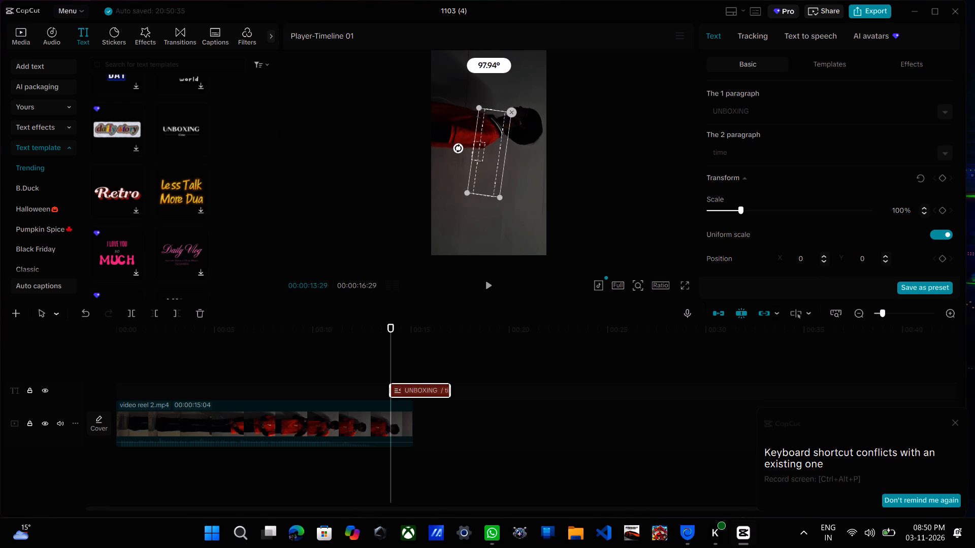
drag(435, 149, 439, 153)
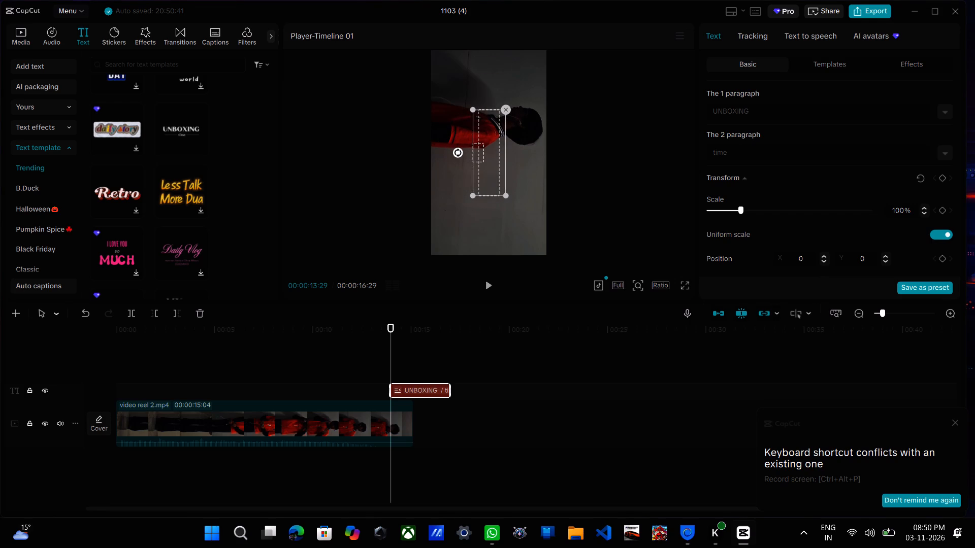
drag(491, 145, 493, 183)
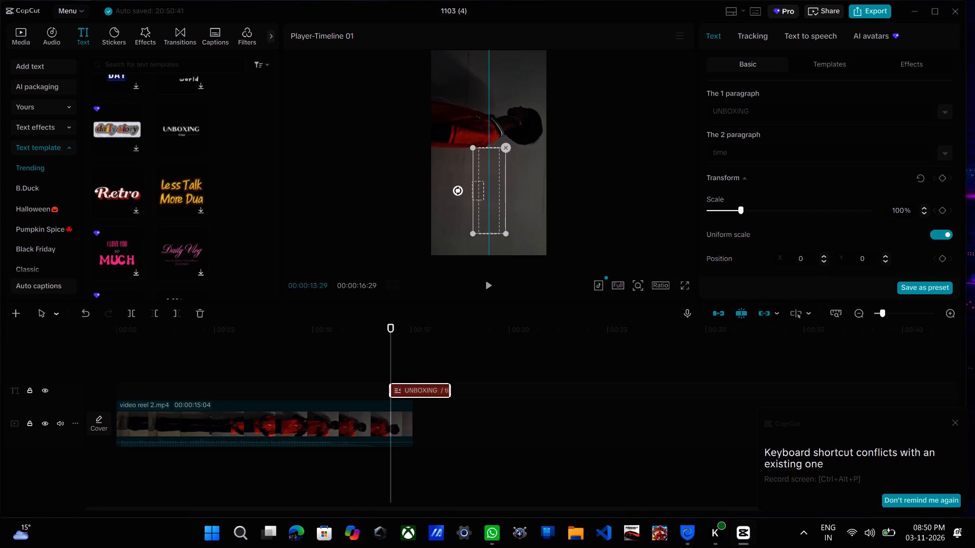
drag(493, 183, 487, 152)
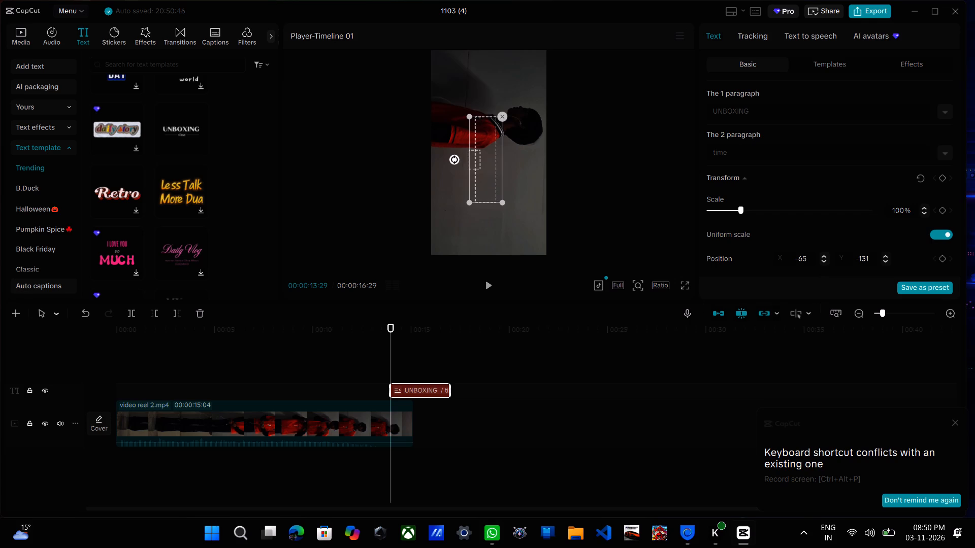
Replace the template's first paragraph with "directed by".
click(766, 115)
key(BackSpace)
key(BackSpace)
key(BackSpace)
key(BackSpace)
key(BackSpace)
key(BackSpace)
key(BackSpace)
key(BackSpace)
key(BackSpace)
key(BackSpace)
key(BackSpace)
key(BackSpace)
key(BackSpace)
key(BackSpace)
key(BackSpace)
key(BackSpace)
key(BackSpace)
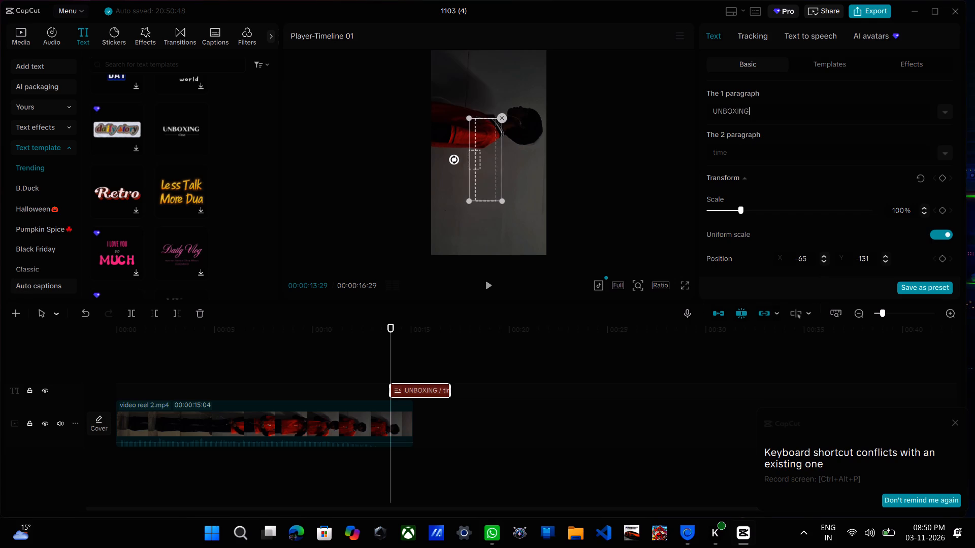
text(directed)
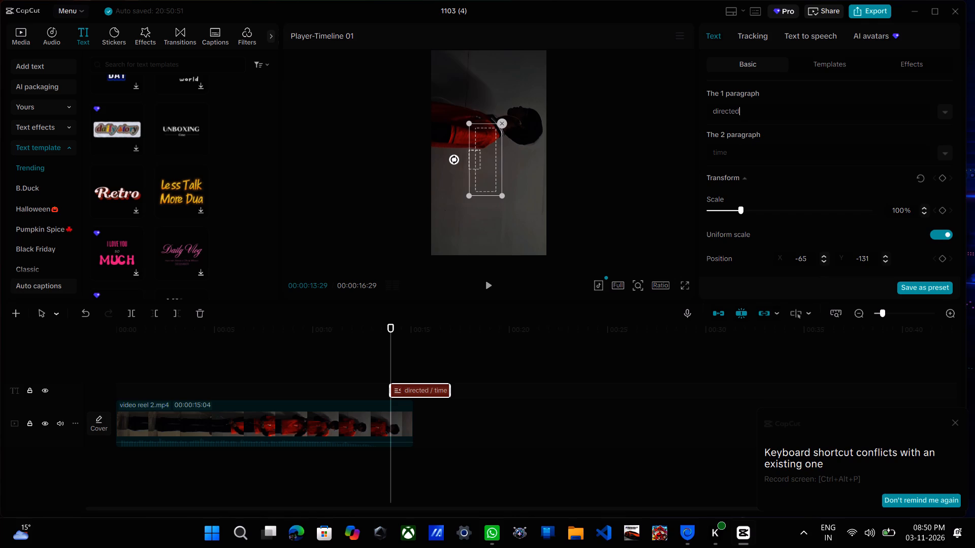
key(space)
text(by)
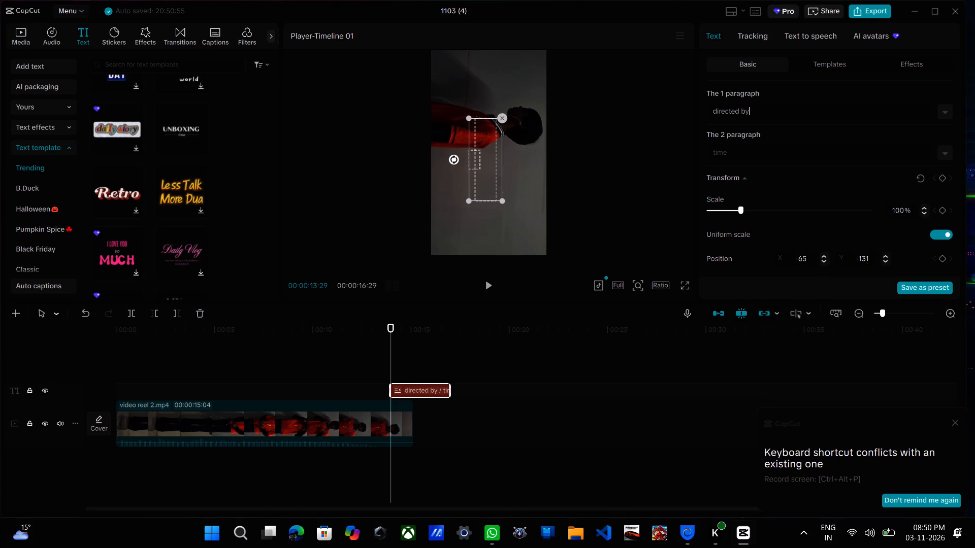
Replace the template's second paragraph with "JD".
click(751, 154)
key(BackSpace)
key(BackSpace)
key(BackSpace)
key(BackSpace)
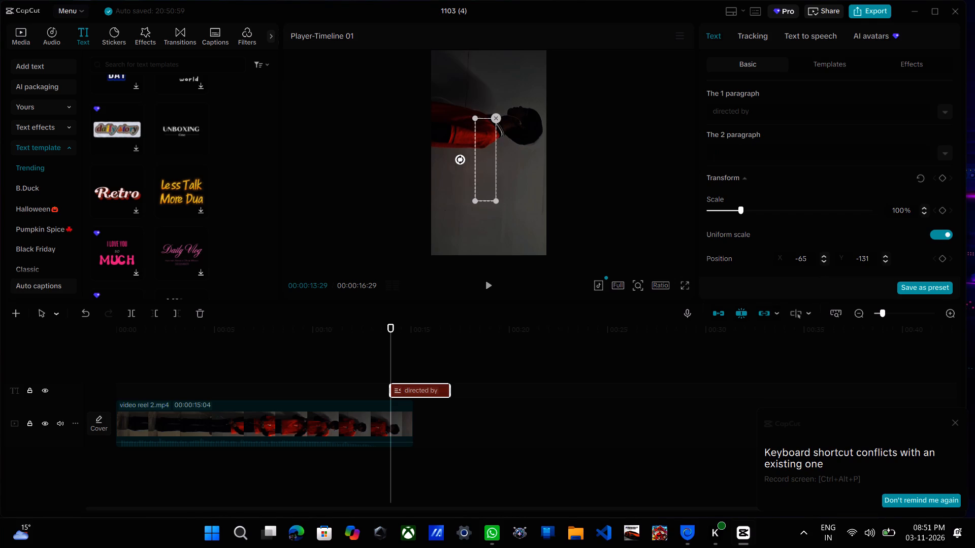
text(JD)
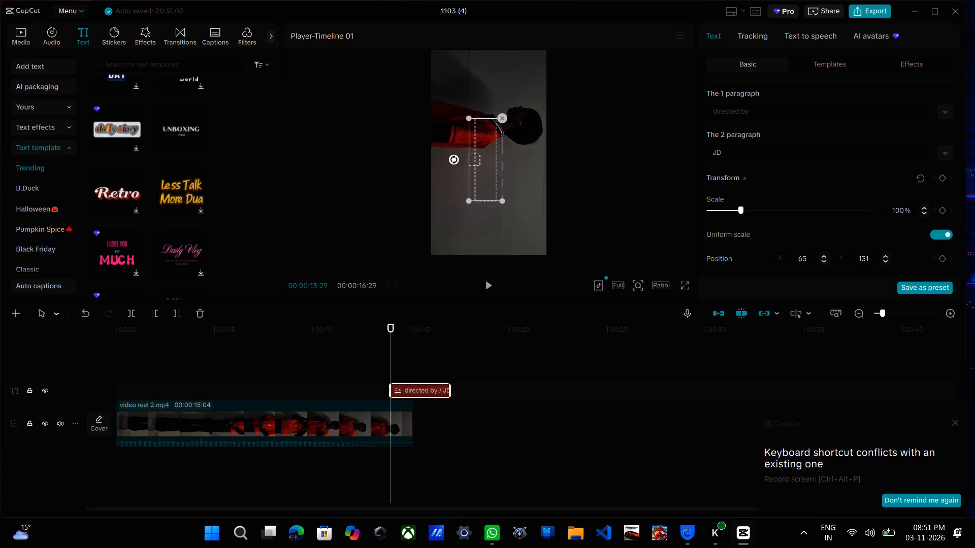
Preview the credit near the reel's end and move it up in the frame to about X -77, Y 95.
click(490, 284)
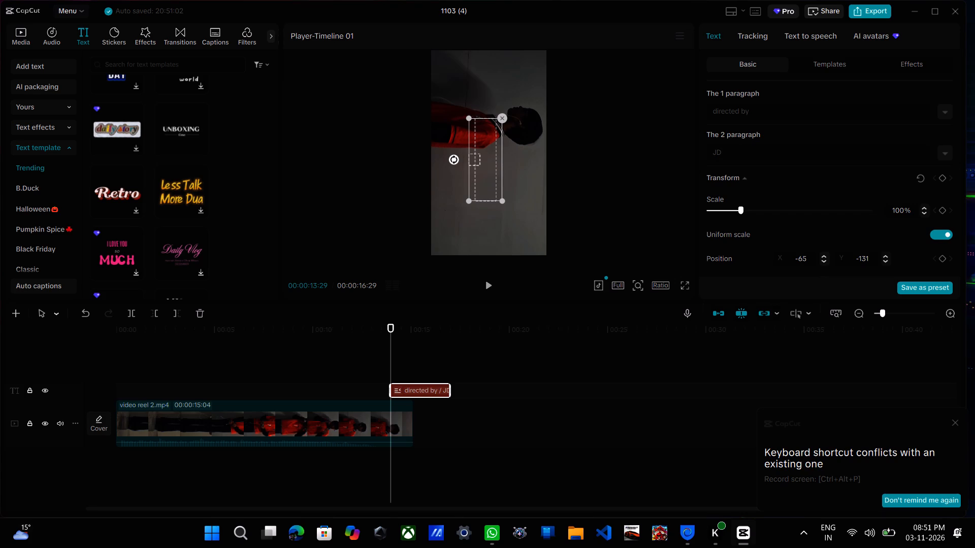
key(space)
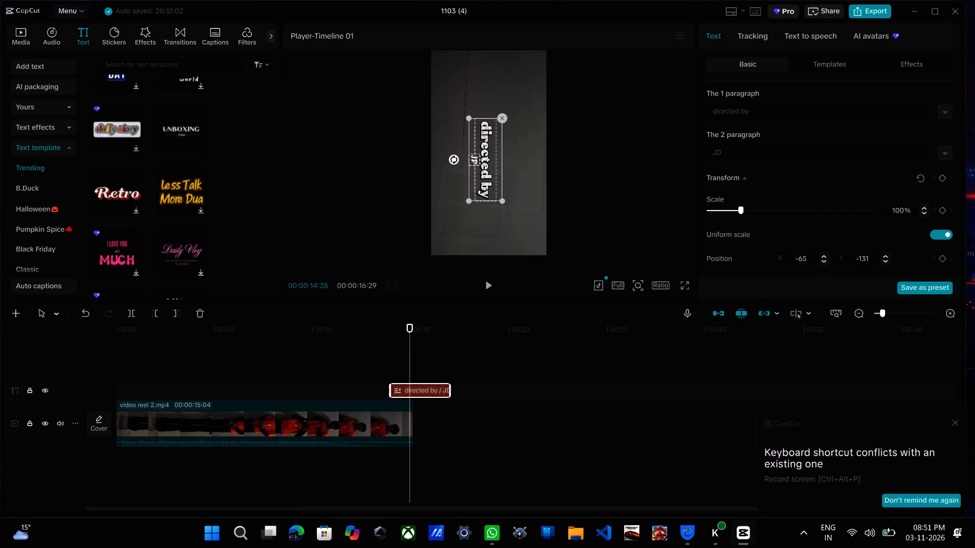
click(600, 185)
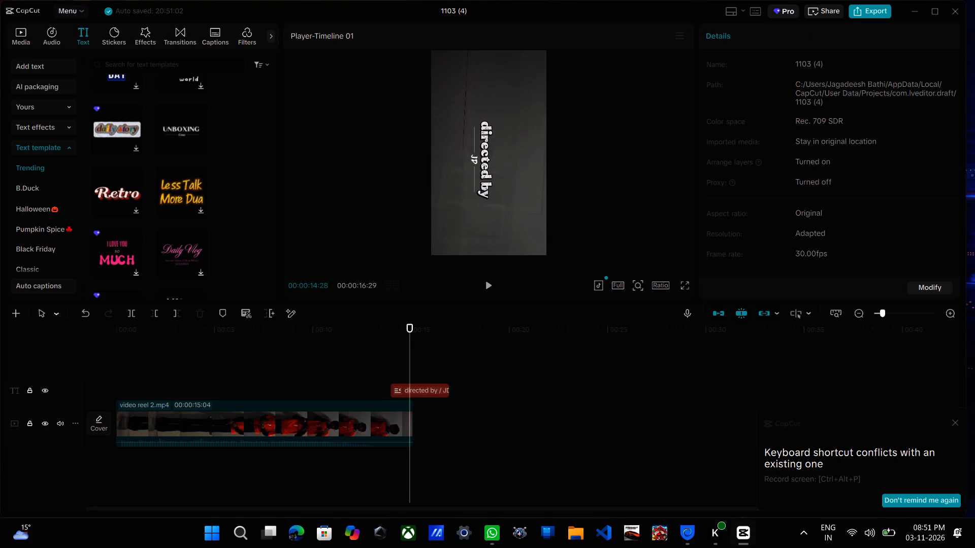
click(483, 158)
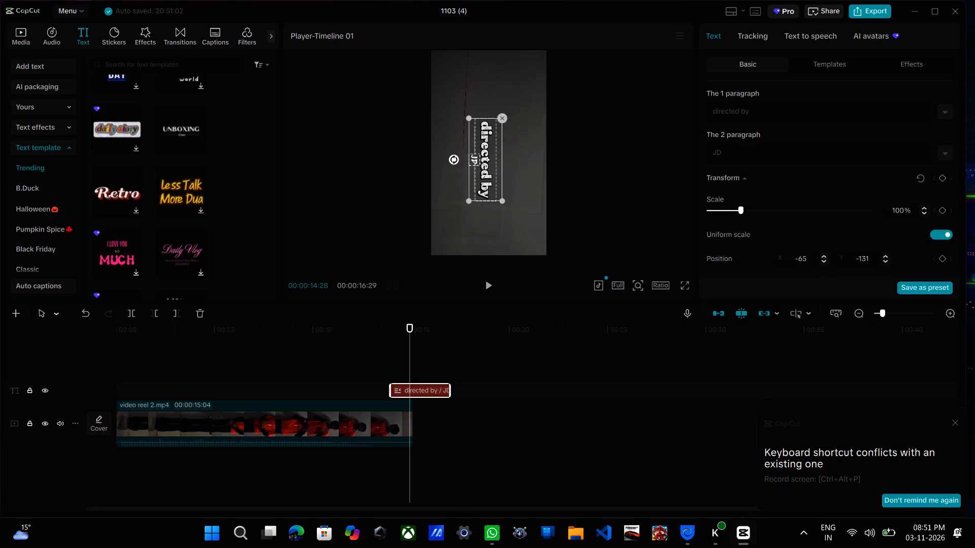
drag(483, 158, 483, 147)
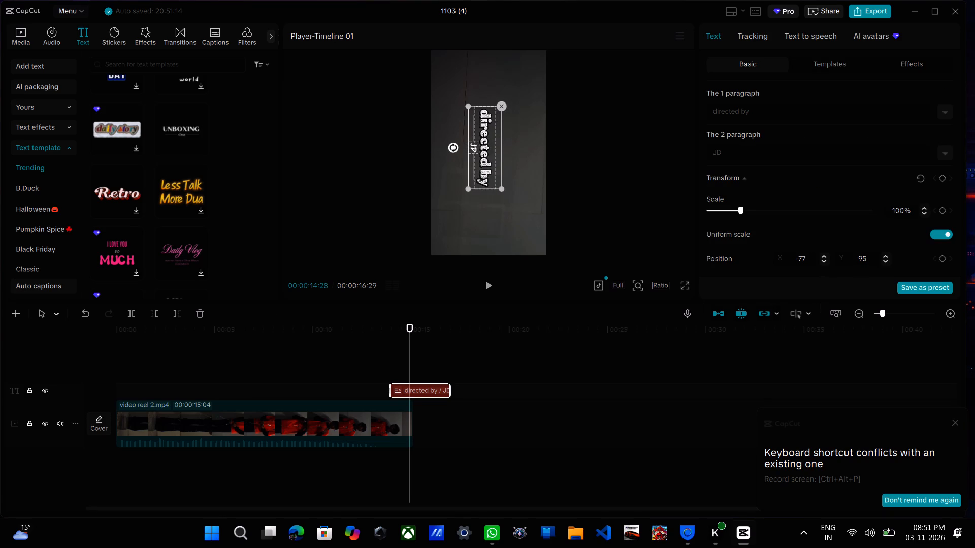
Trim the credit clip to finish with the video at 00:00:15:04 and play the reel from the start to check it.
drag(450, 388, 412, 391)
drag(409, 361, 87, 358)
key(space)
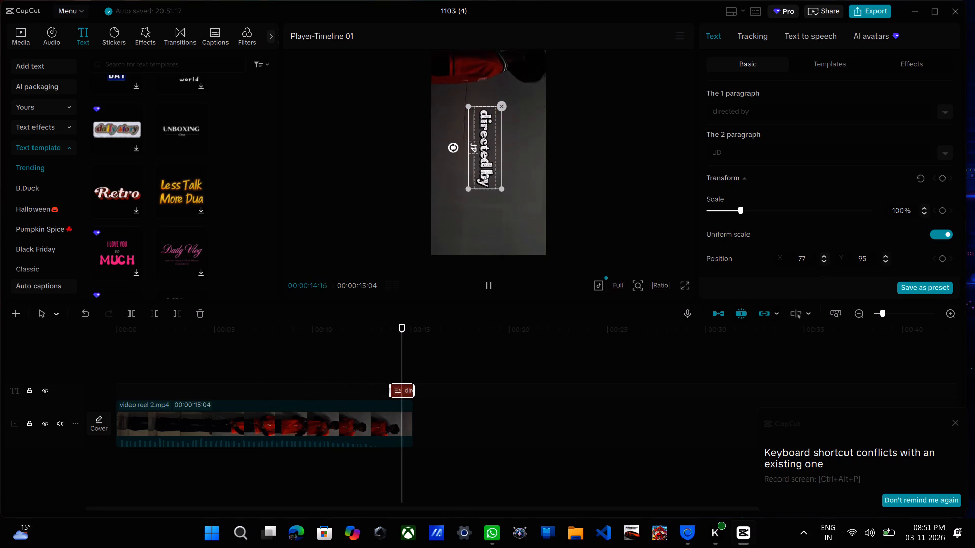
key(space)
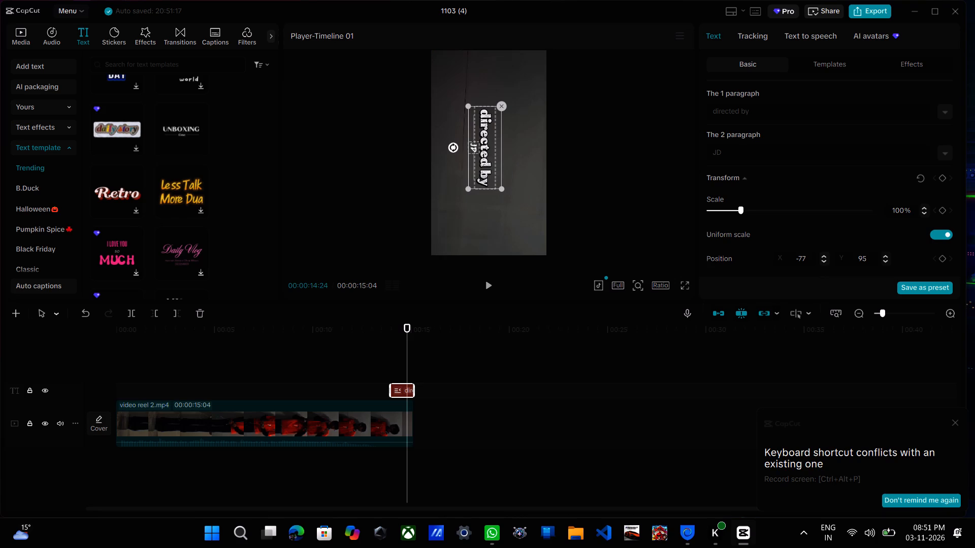
Move the "directed by JD" credit to the centre of the frame at X 0, Y 0.
click(604, 180)
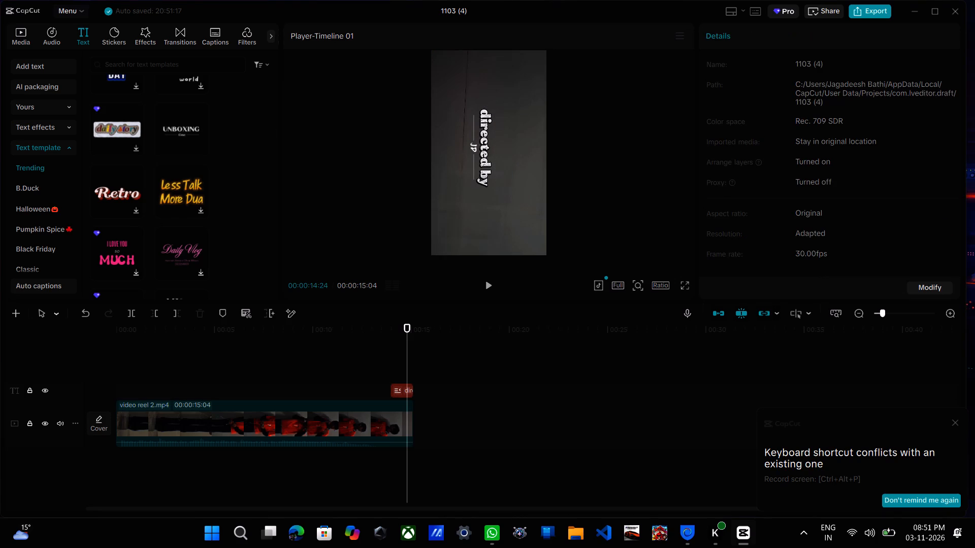
drag(477, 146, 481, 153)
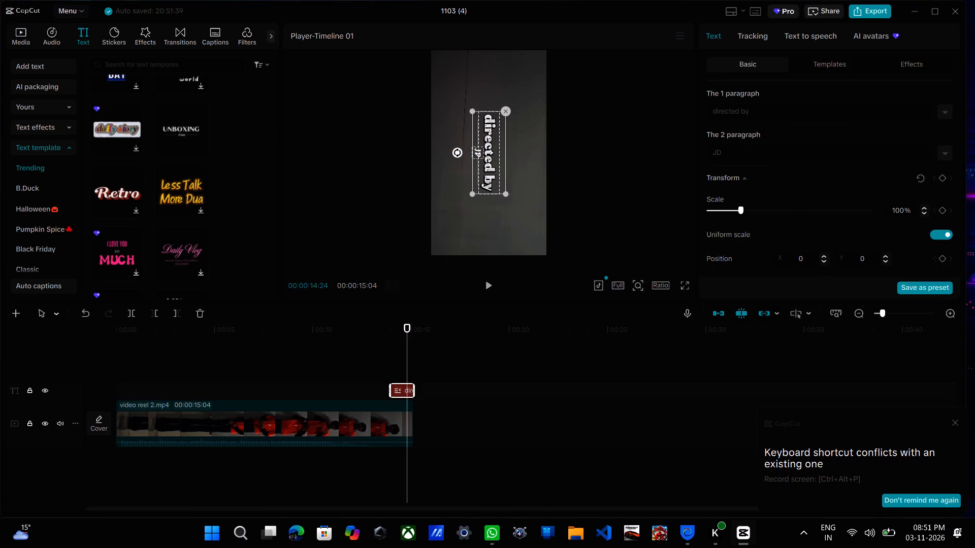
Play the reel full screen from 00:00:00:00 and check the credit near its end.
click(350, 349)
drag(351, 358, 38, 346)
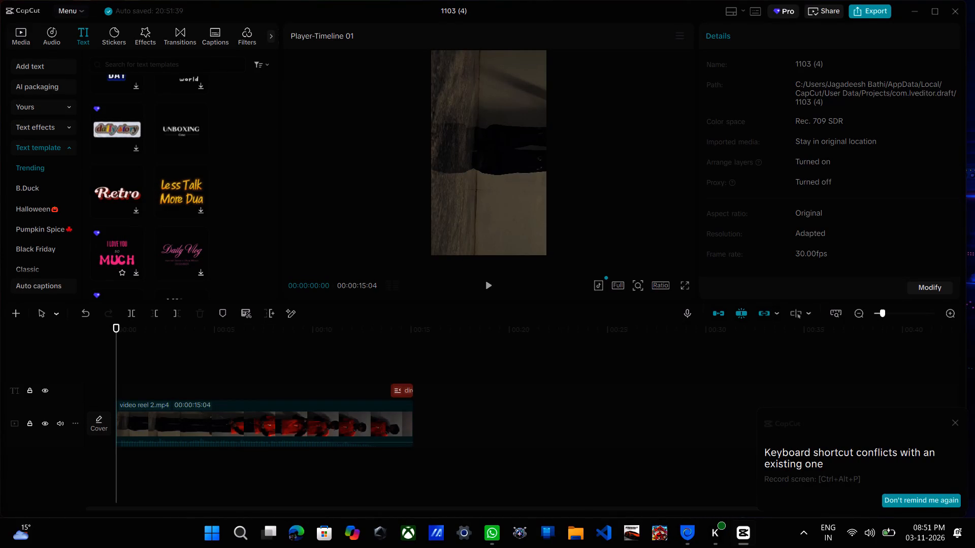
click(682, 288)
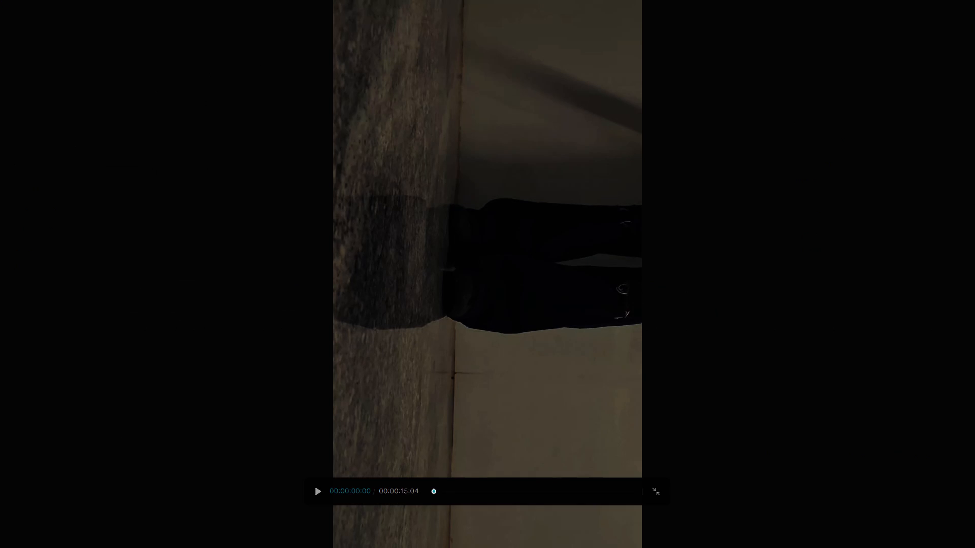
key(space)
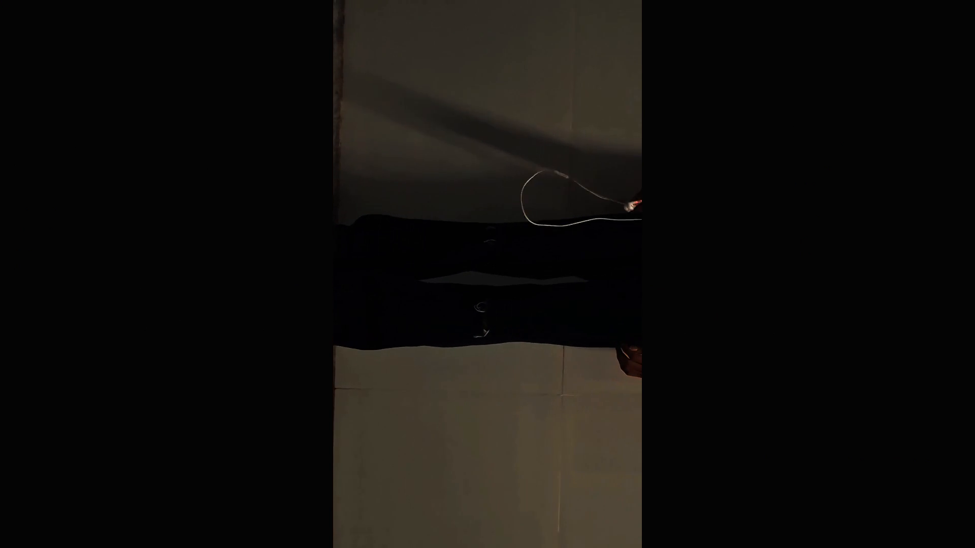
key(space)
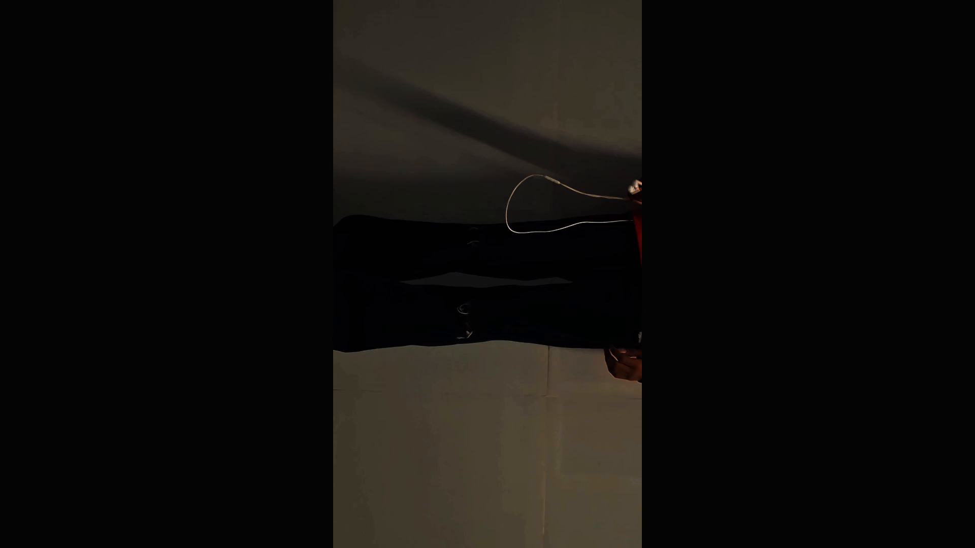
key(space)
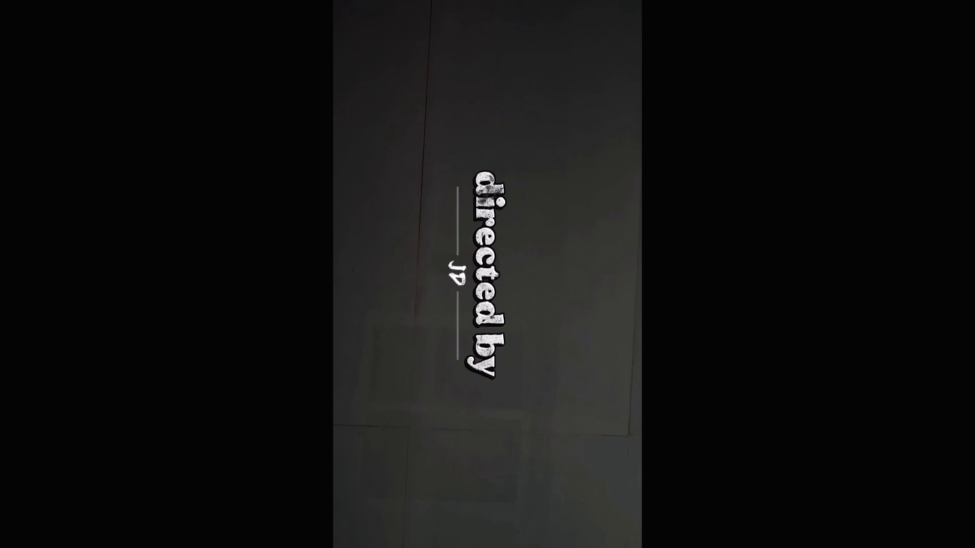
key(space)
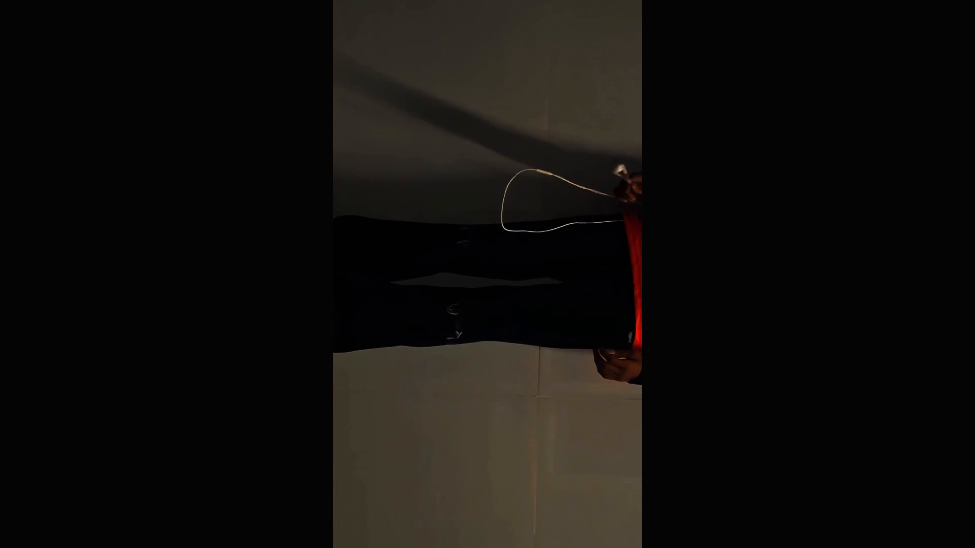
key(space)
key(space)
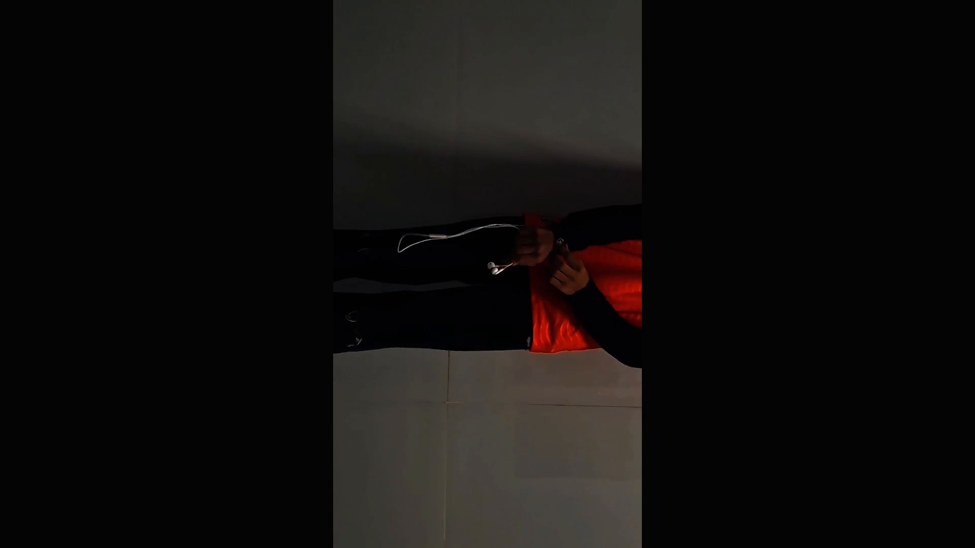
click(547, 366)
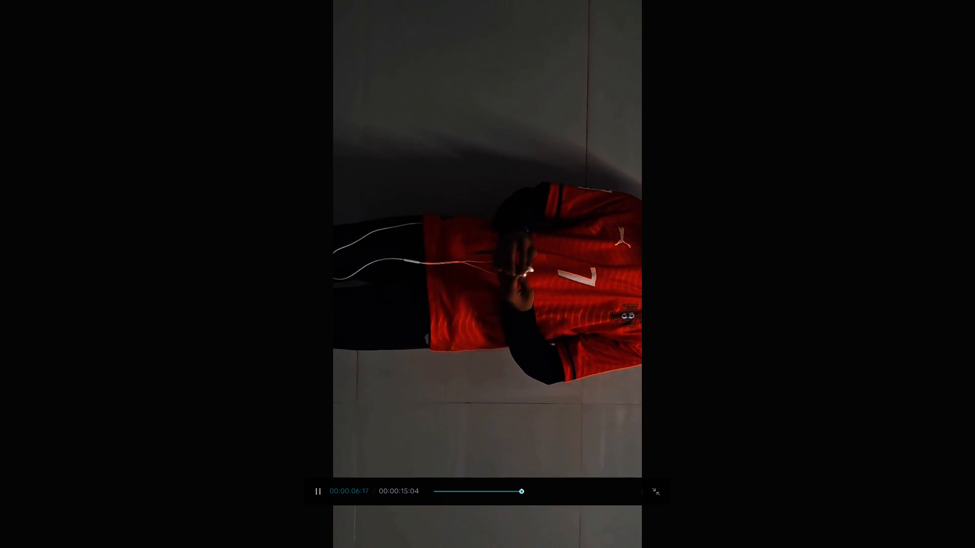
click(628, 491)
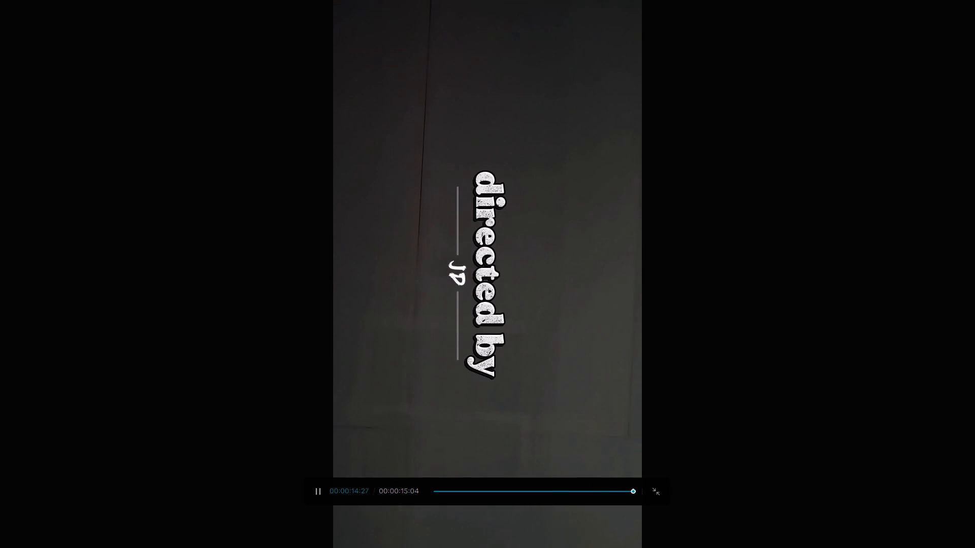
key(space)
key(Escape)
Clear the text from both paragraphs of the credit template near the reel's end.
click(491, 143)
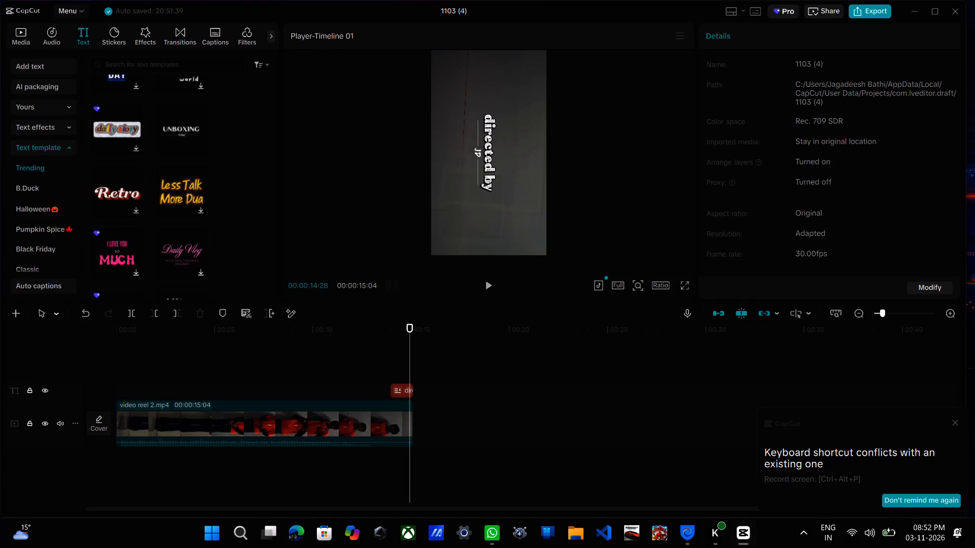
click(797, 106)
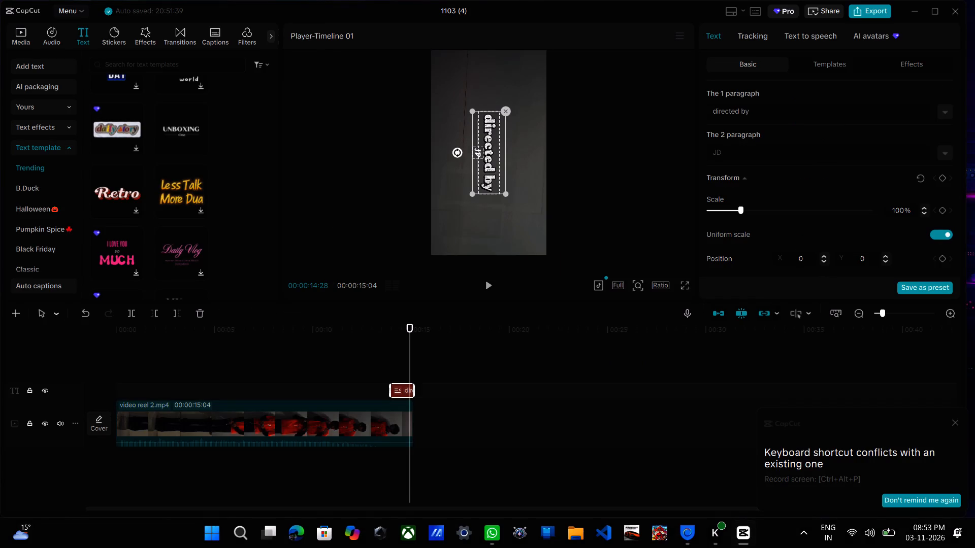
click(797, 106)
drag(797, 106, 715, 113)
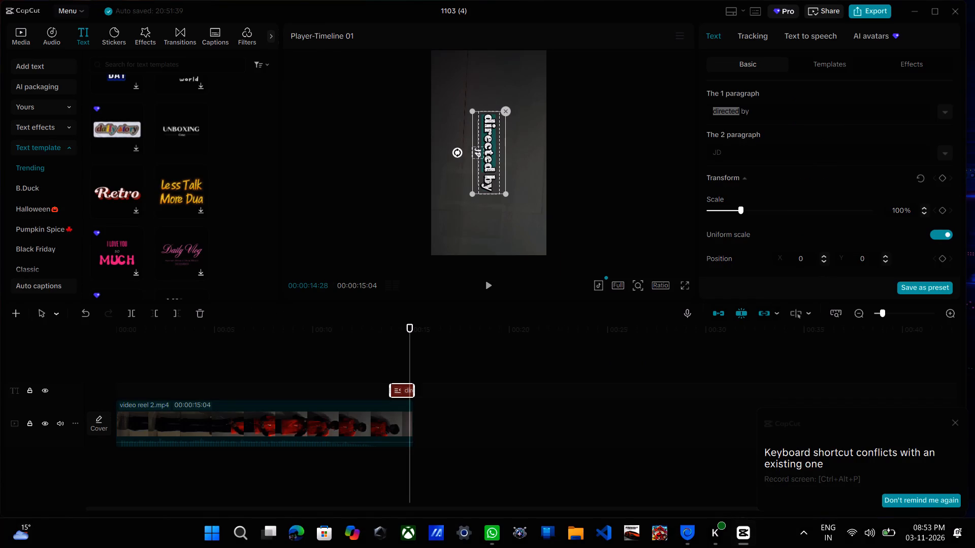
key(BackSpace)
drag(727, 114, 695, 108)
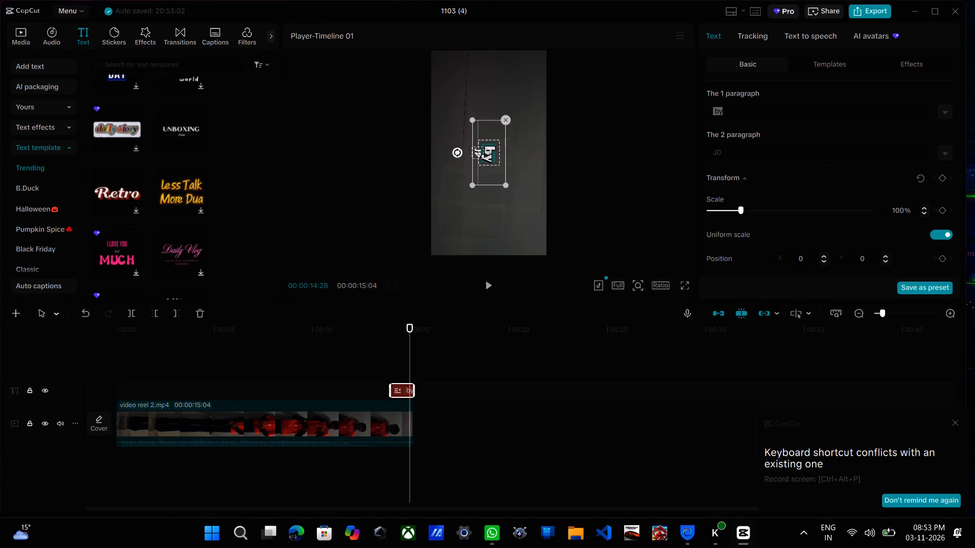
key(BackSpace)
drag(728, 150, 693, 149)
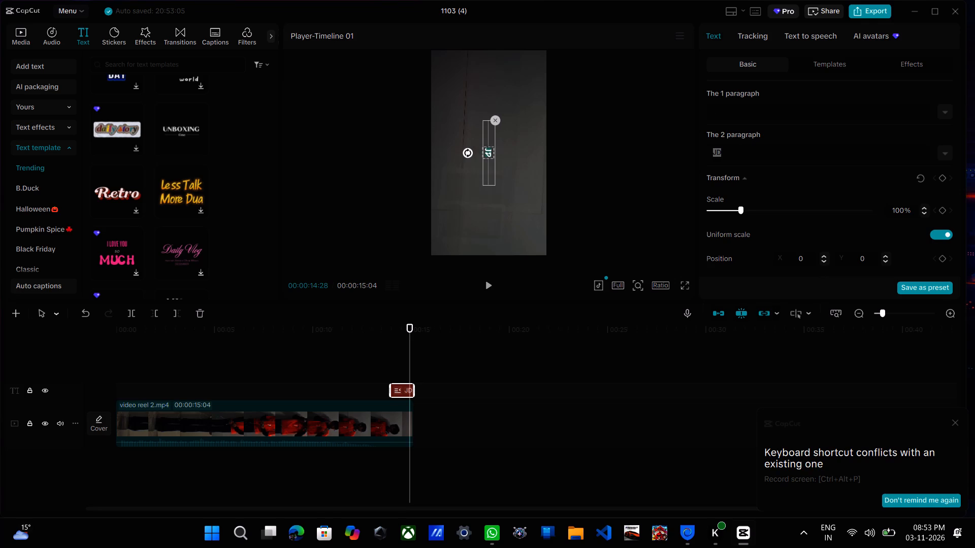
key(BackSpace)
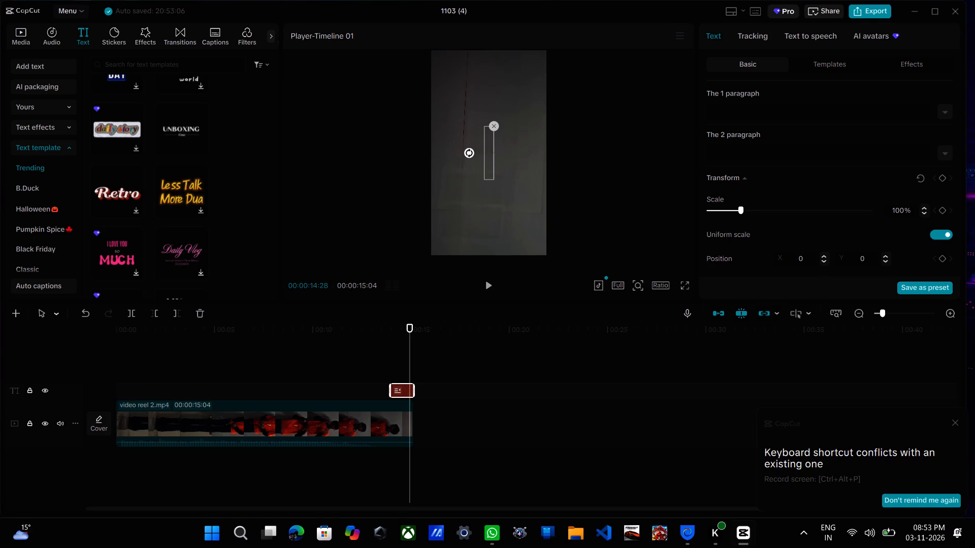
Enter "keep watching" as the template's first paragraph.
click(751, 107)
text(kee)
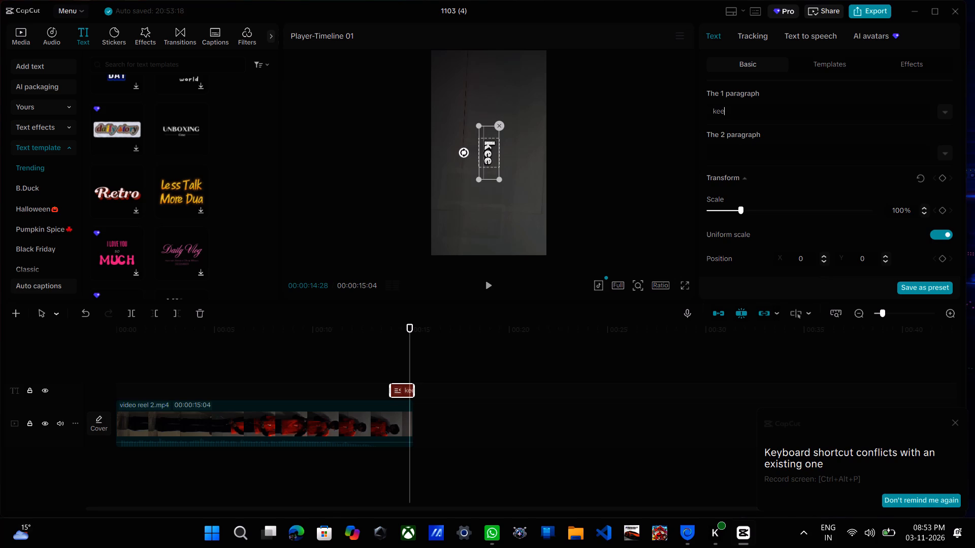
text(p watching)
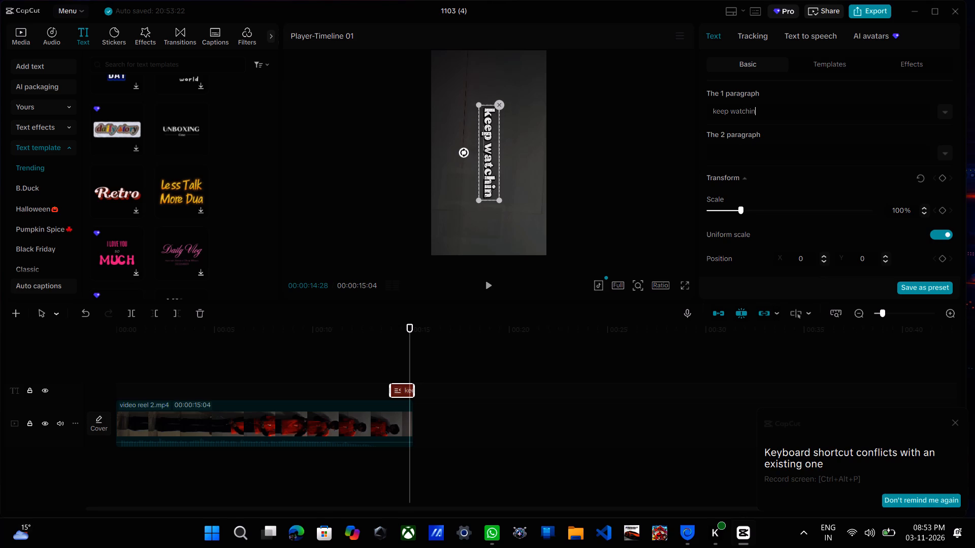
Enter "the story isn't over yet" as the template's second paragraph.
click(730, 152)
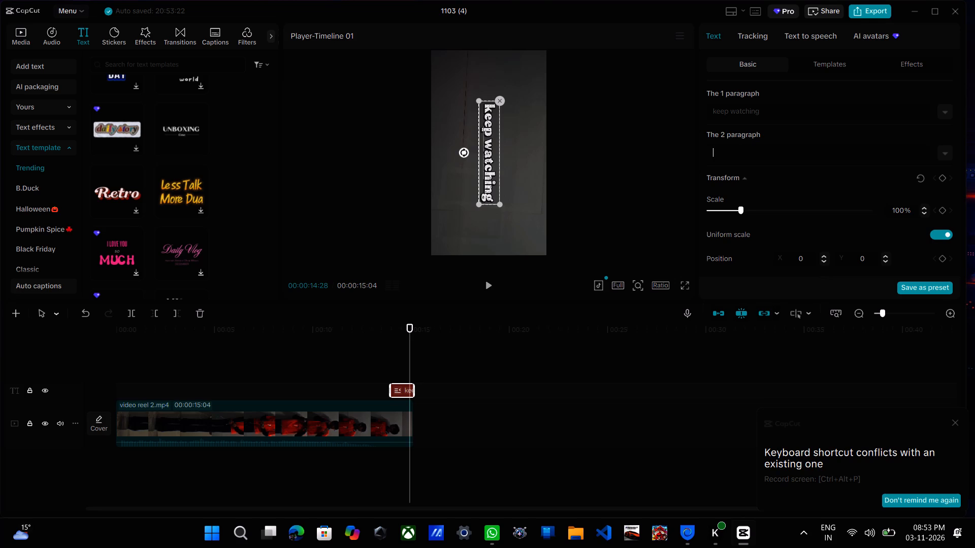
text(the story)
key(space)
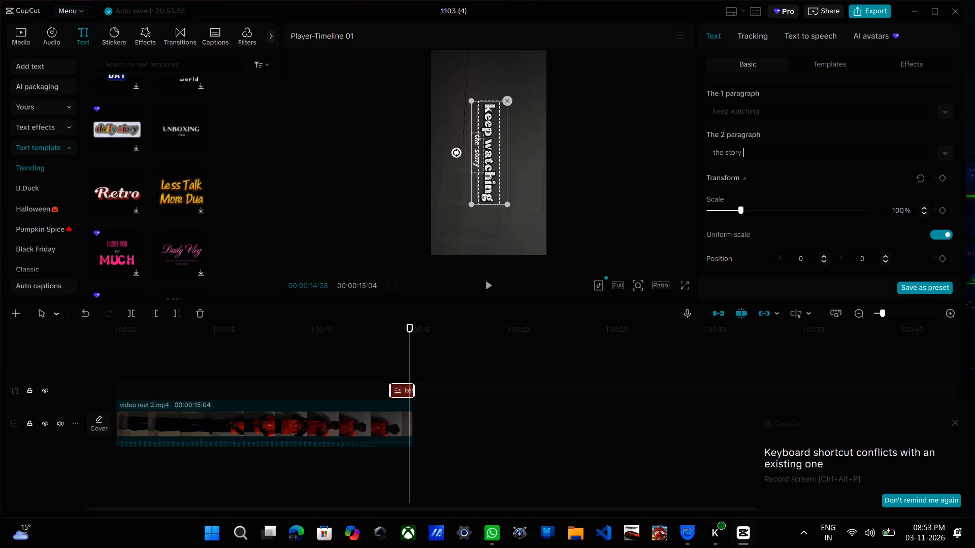
text(isnt)
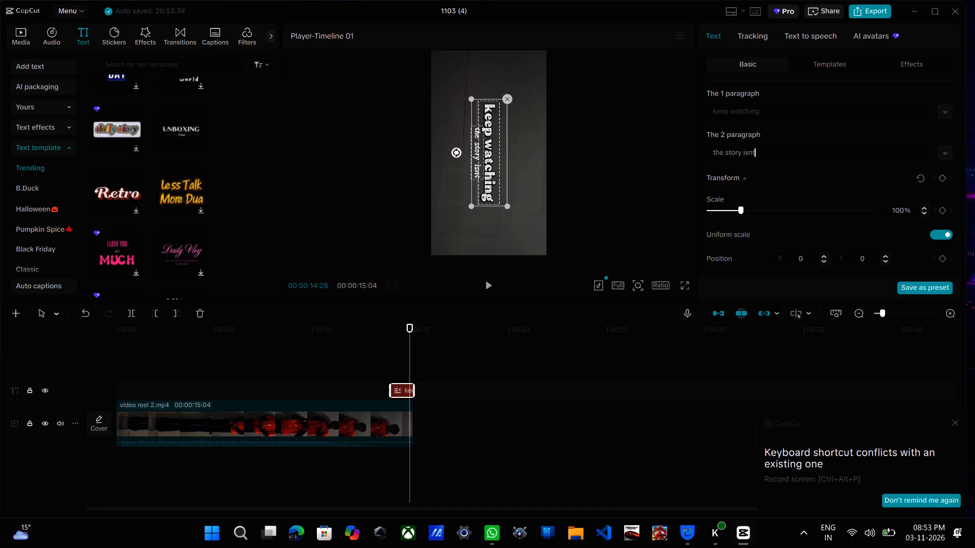
key(Left)
key(apostrophe)
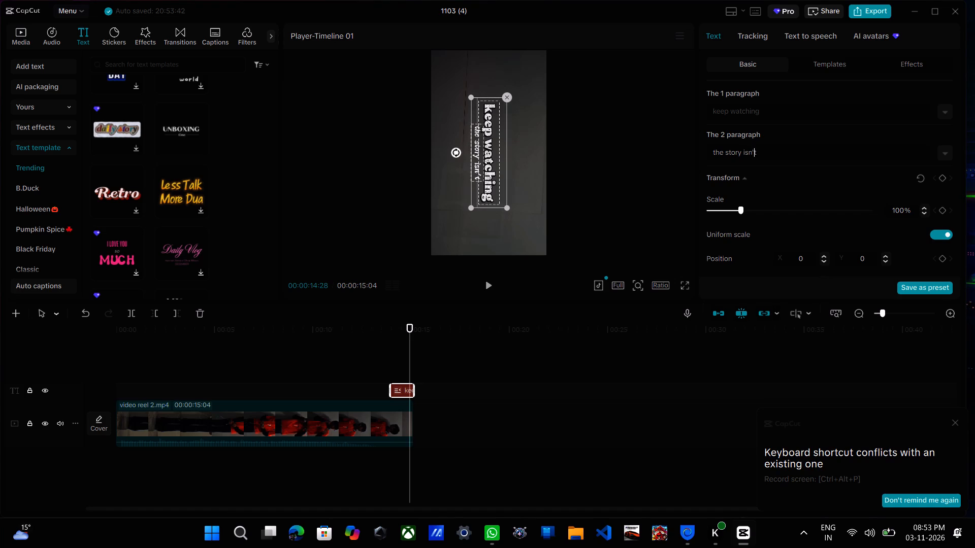
key(Right)
key(space)
text(over)
key(space)
text(yet)
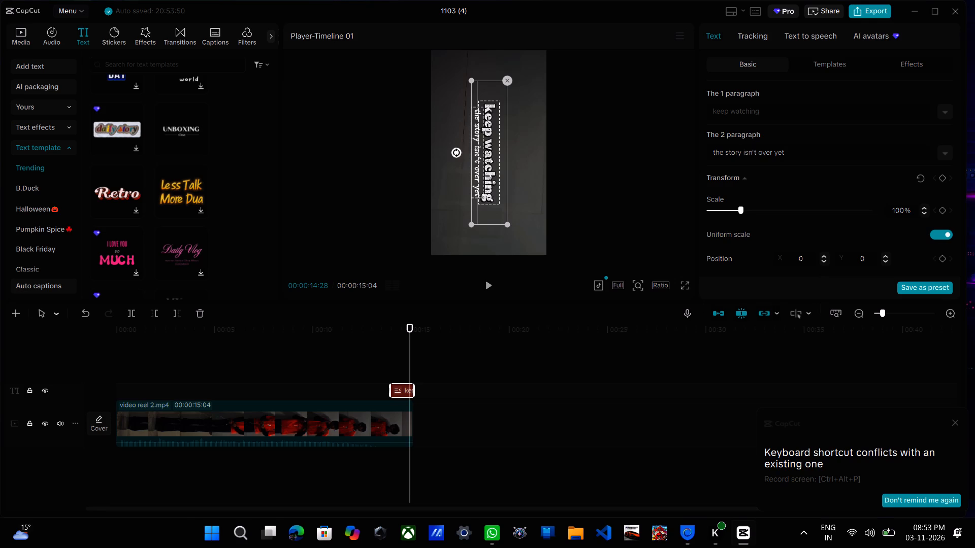
Preview the closing text full screen over the reel's last seconds, ending with the playhead back at 00:00:00:00.
click(679, 286)
click(684, 287)
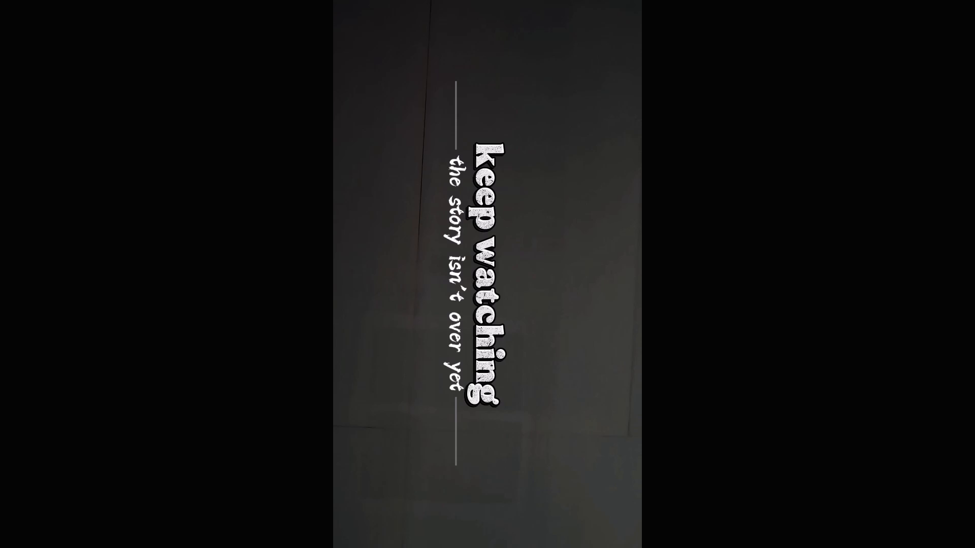
key(Left)
key(Left)
key(Left)
click(485, 457)
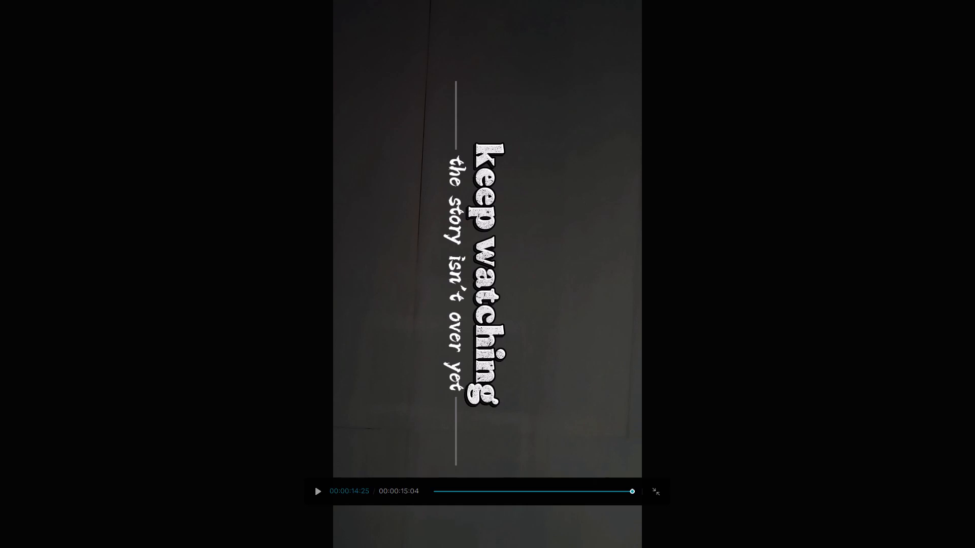
click(590, 491)
key(space)
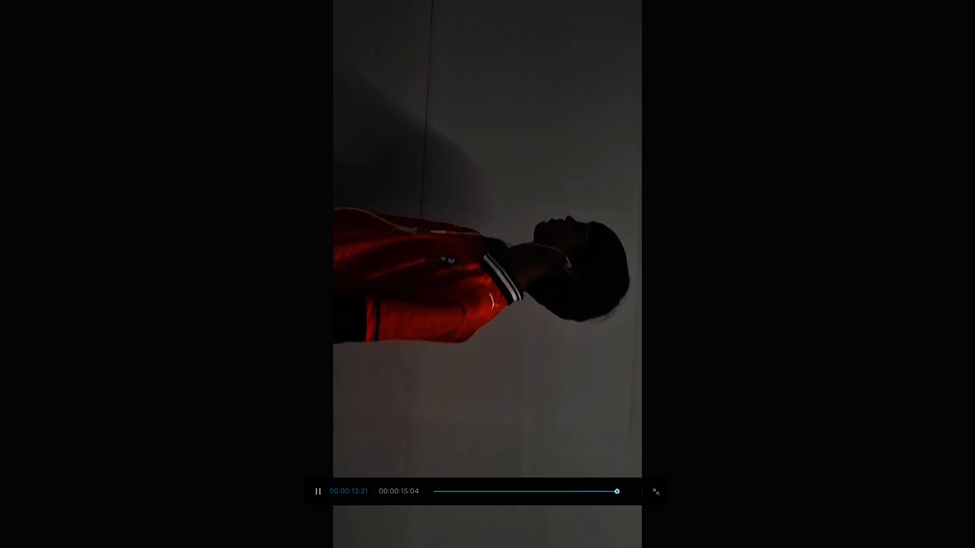
key(space)
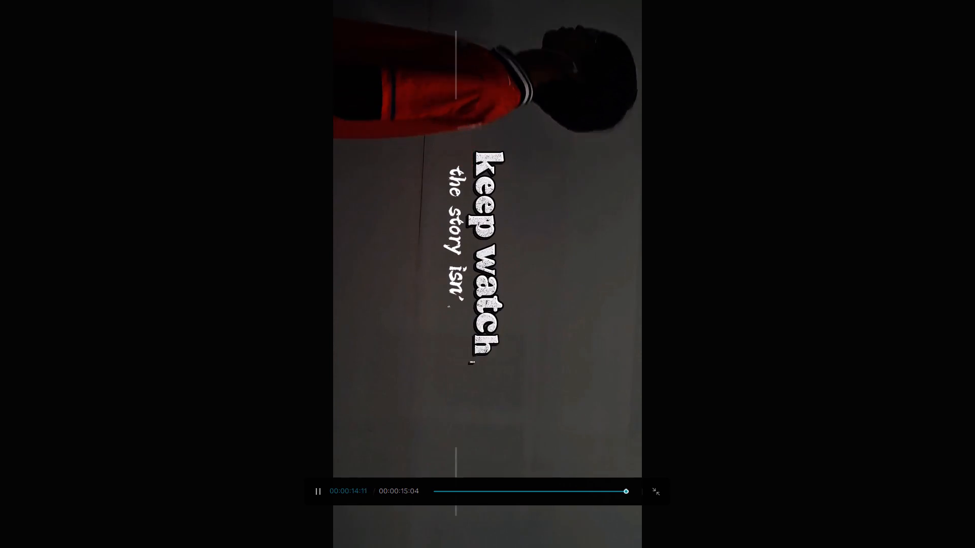
key(space)
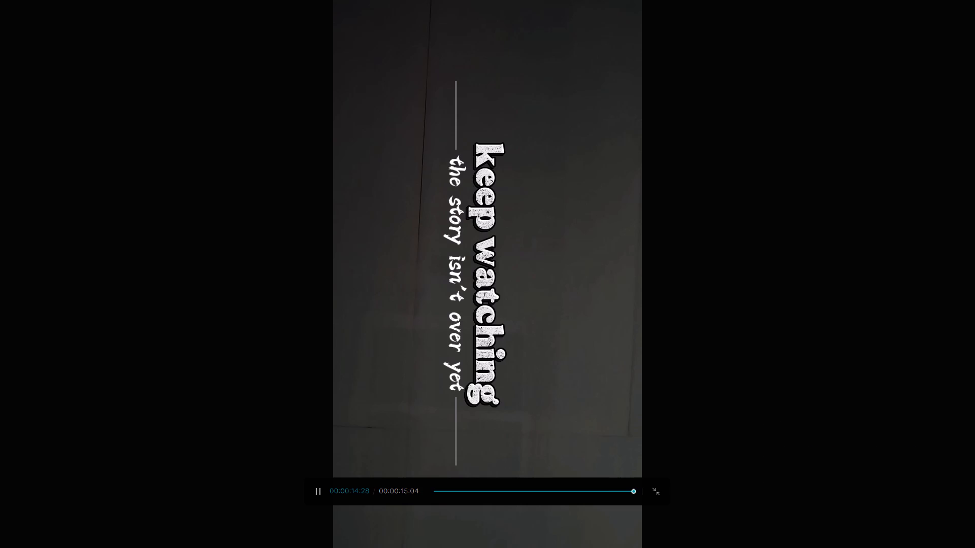
key(Escape)
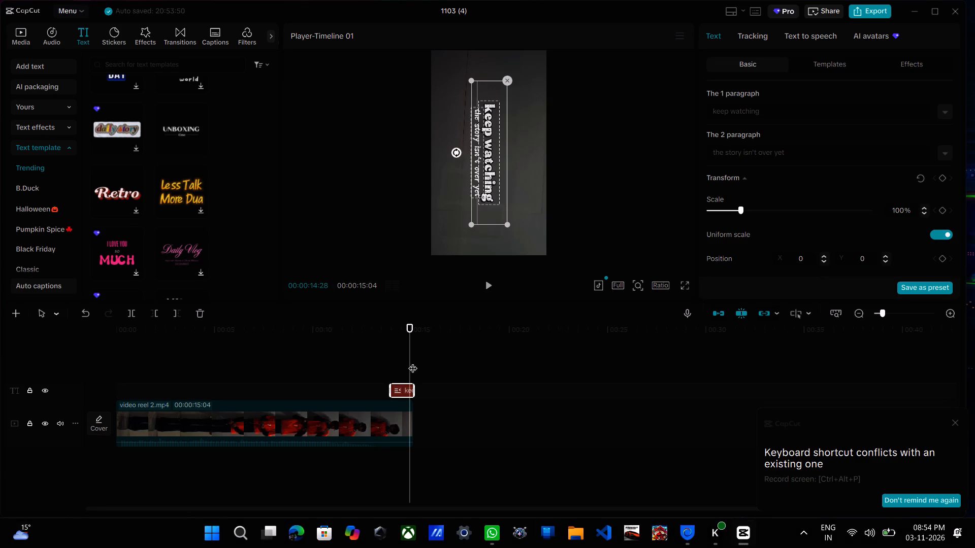
drag(411, 356, 94, 356)
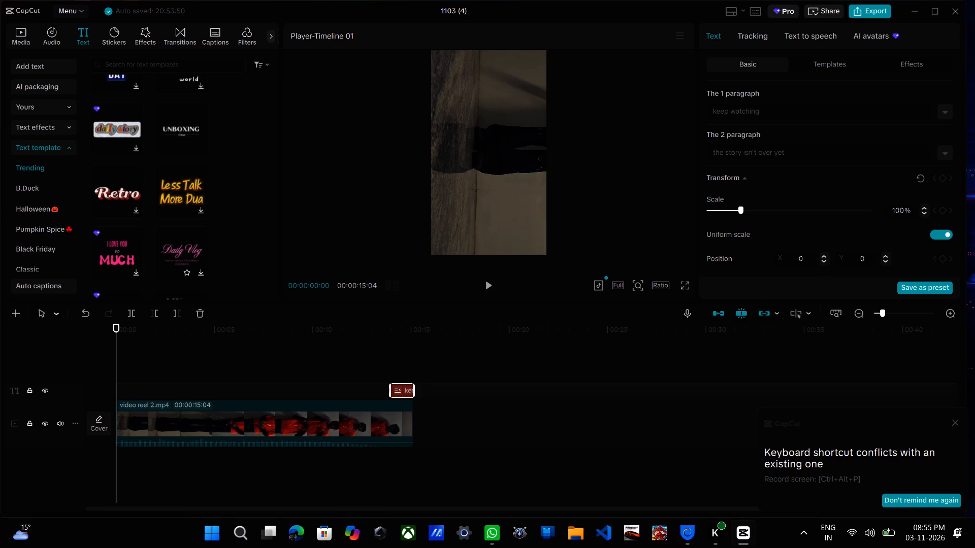
Try to preview the My Daily Vlog template from the Trending text templates.
scroll(148, 190, down, 1)
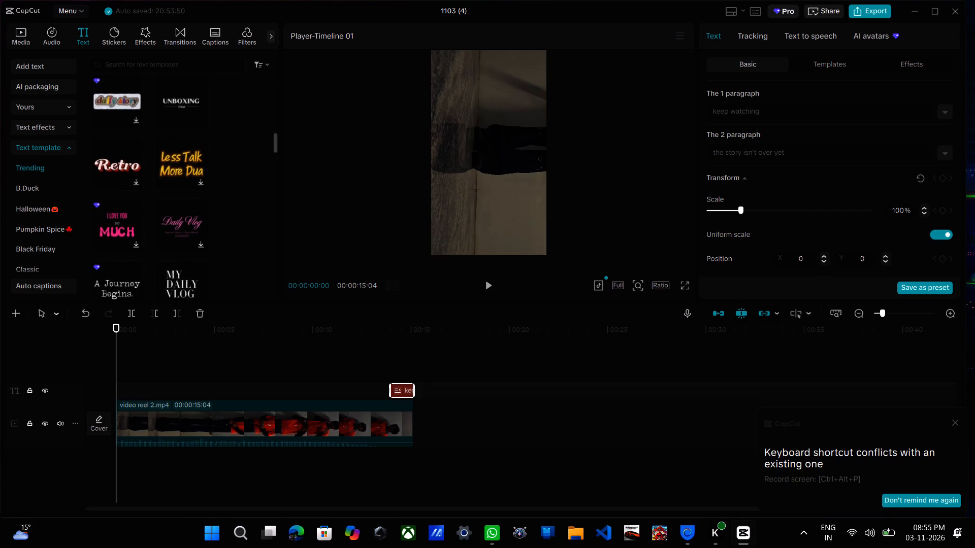
scroll(148, 190, down, 1)
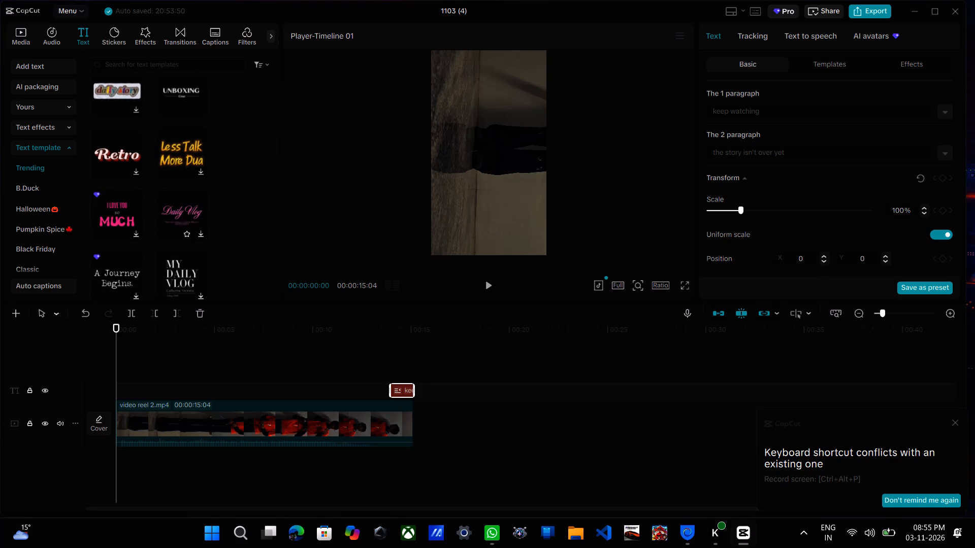
scroll(146, 217, down, 1)
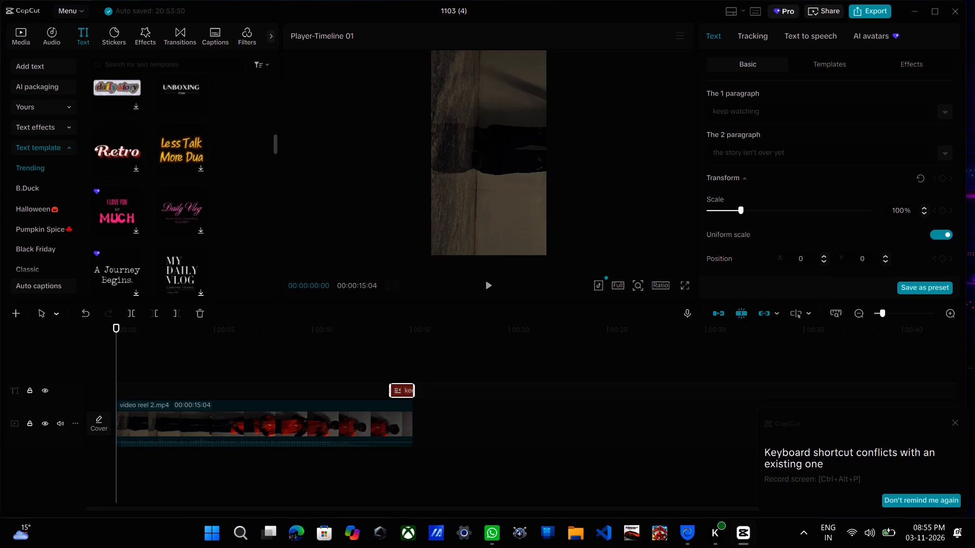
scroll(146, 217, down, 1)
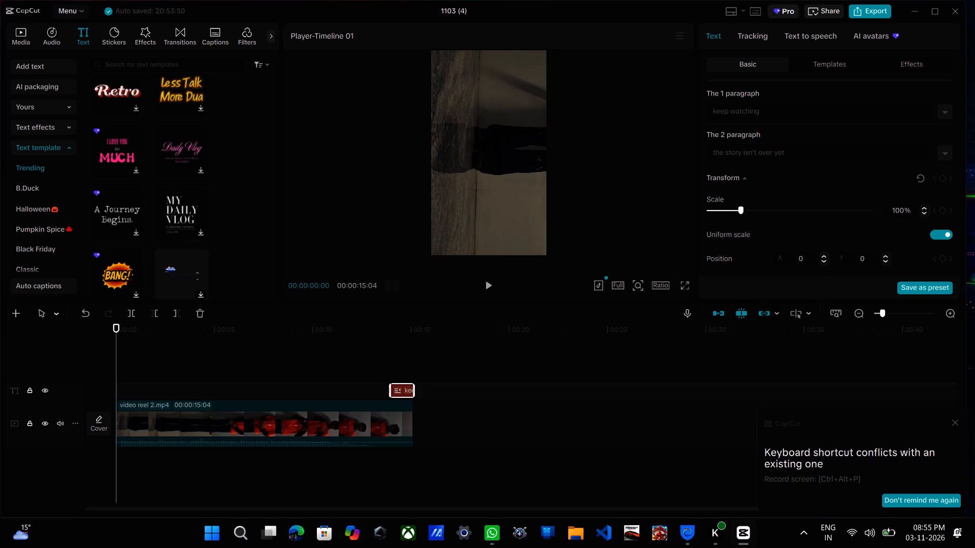
double_click(185, 208)
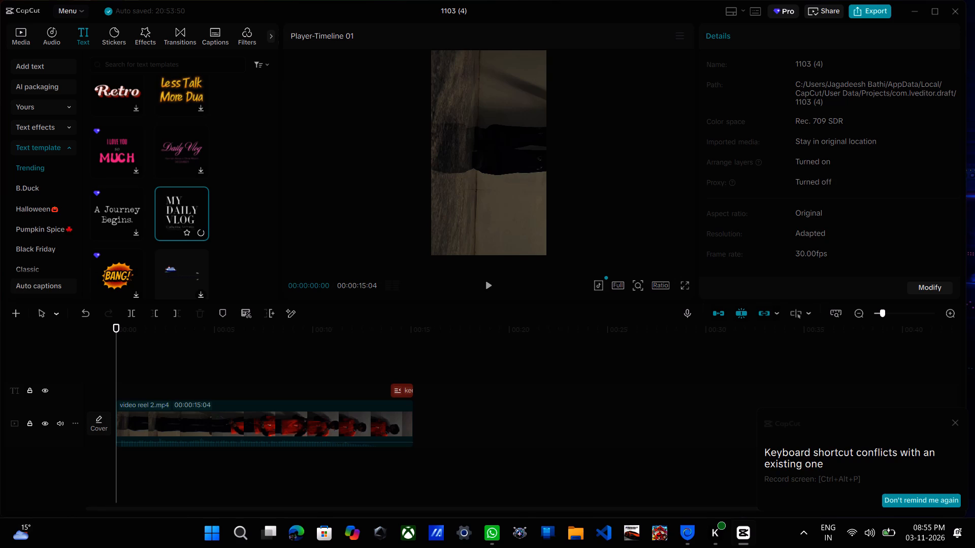
Add the "best father in the world" Trending text template at the very start of the reel.
scroll(185, 208, down, 1)
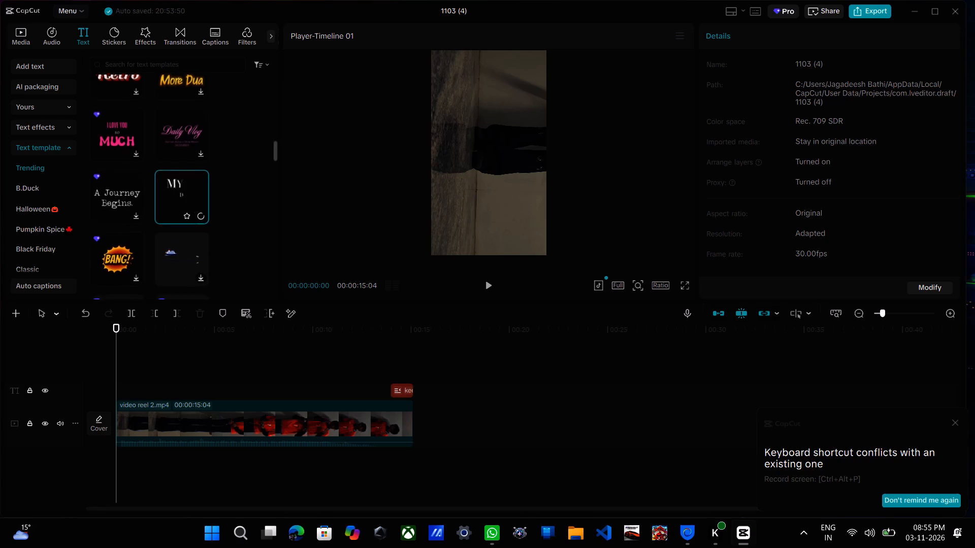
scroll(185, 208, down, 1)
scroll(185, 208, up, 3)
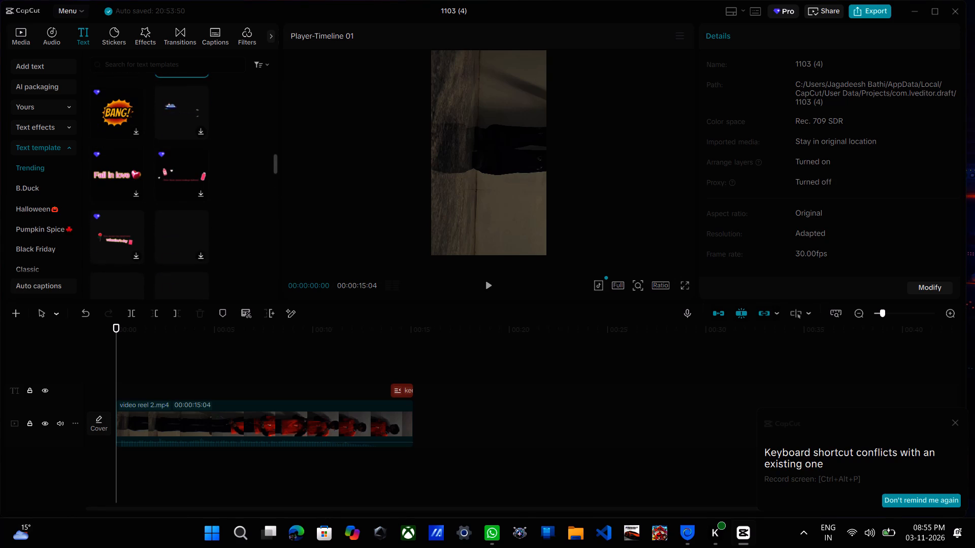
scroll(185, 208, up, 1)
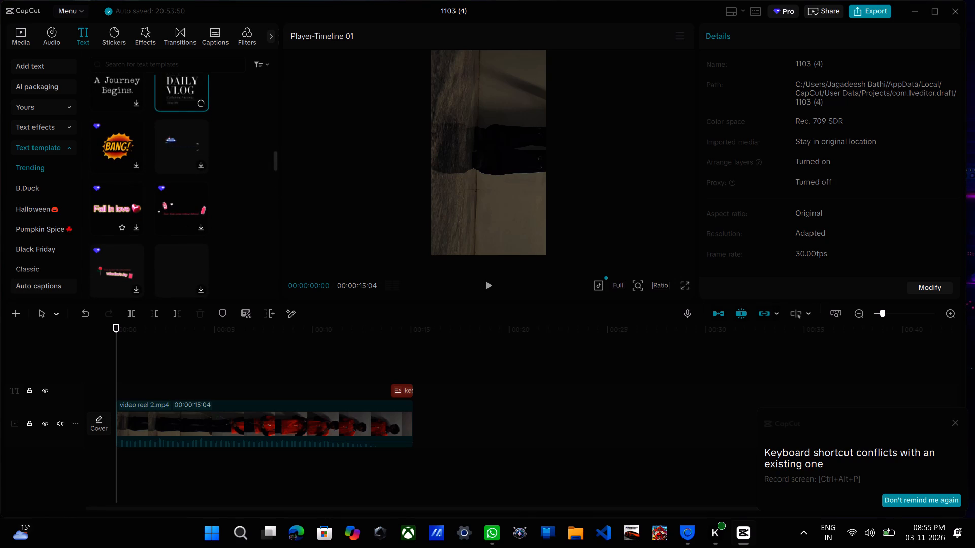
scroll(149, 211, down, 1)
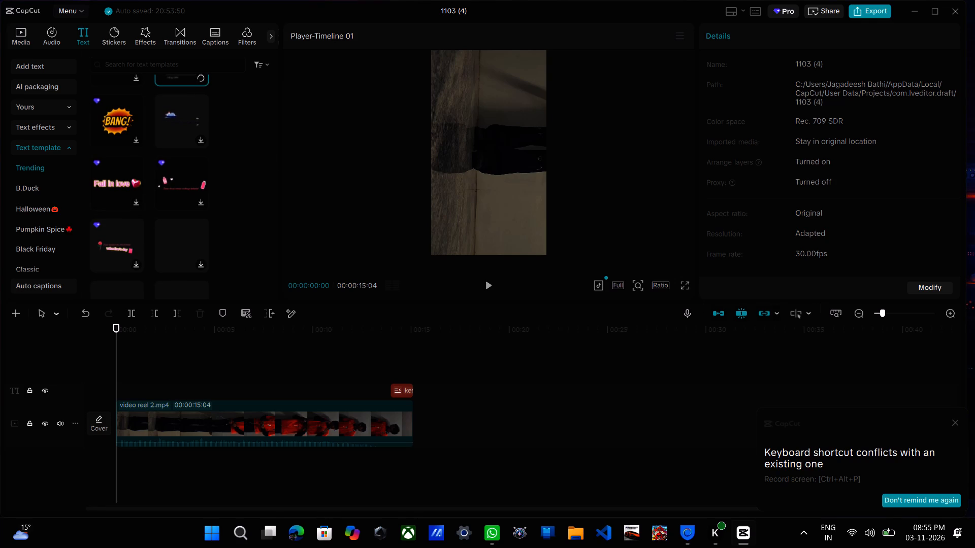
scroll(149, 211, up, 1)
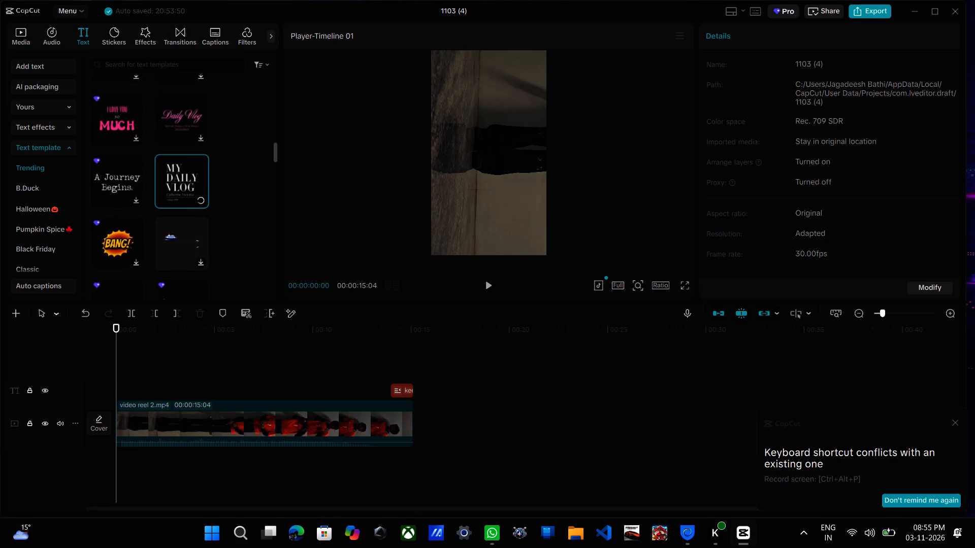
scroll(149, 211, up, 1)
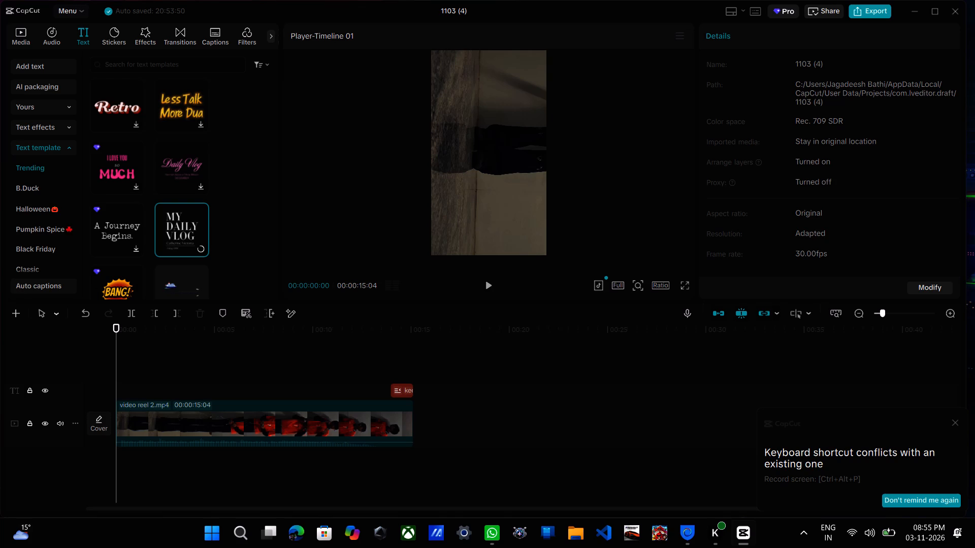
scroll(149, 211, up, 1)
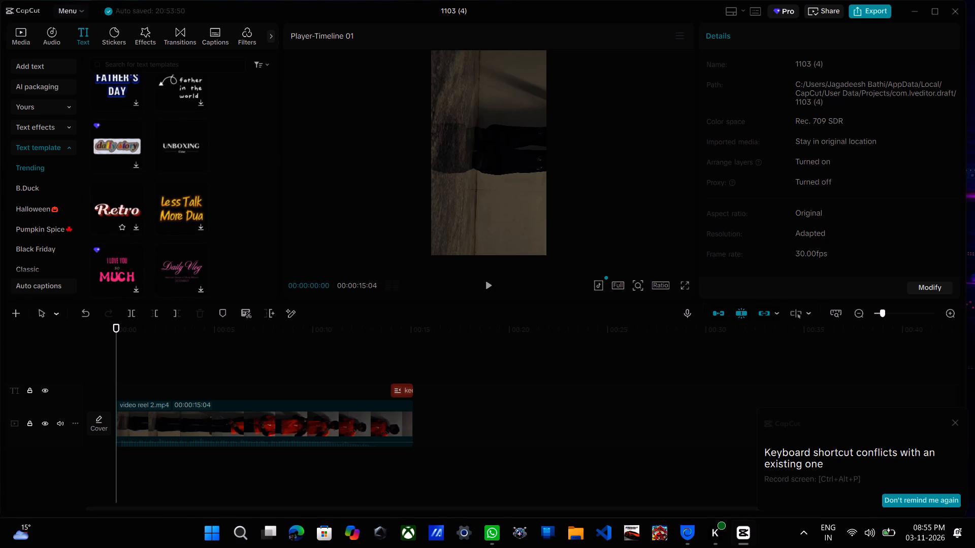
scroll(173, 144, up, 1)
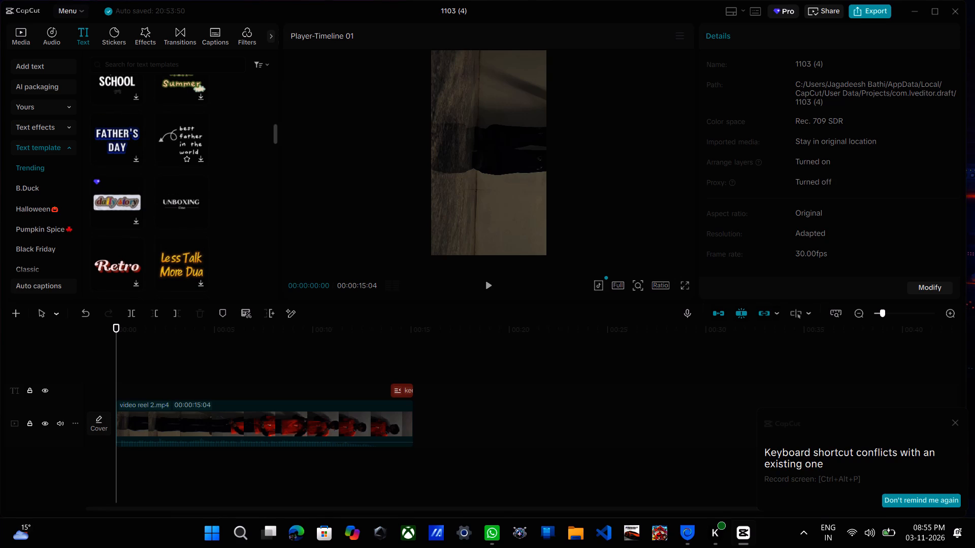
double_click(185, 136)
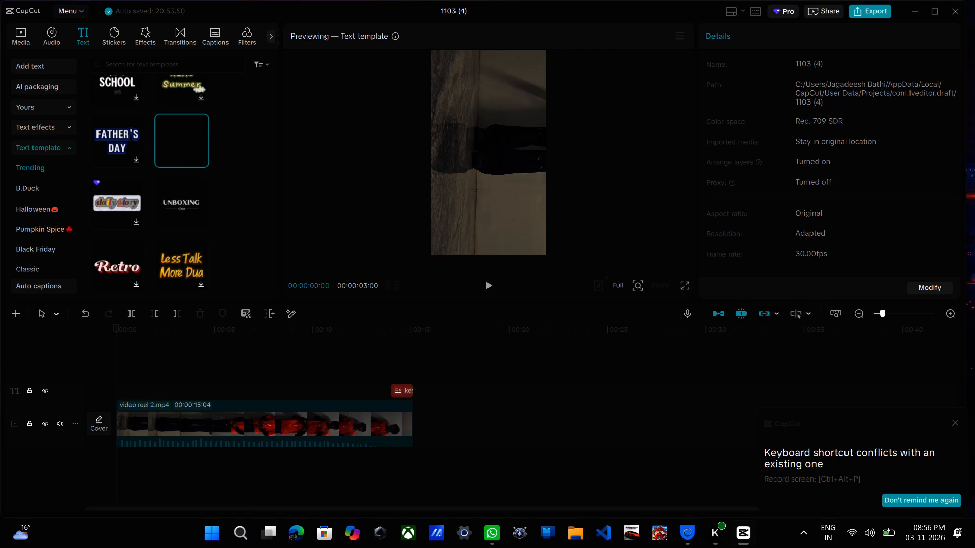
click(201, 160)
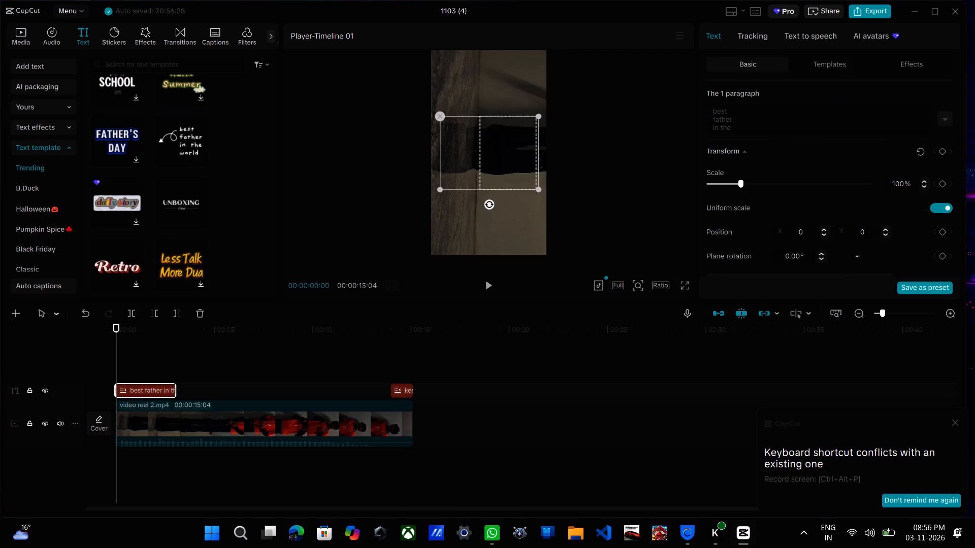
Rotate the "best father in the world" template to 90° in the preview.
click(492, 200)
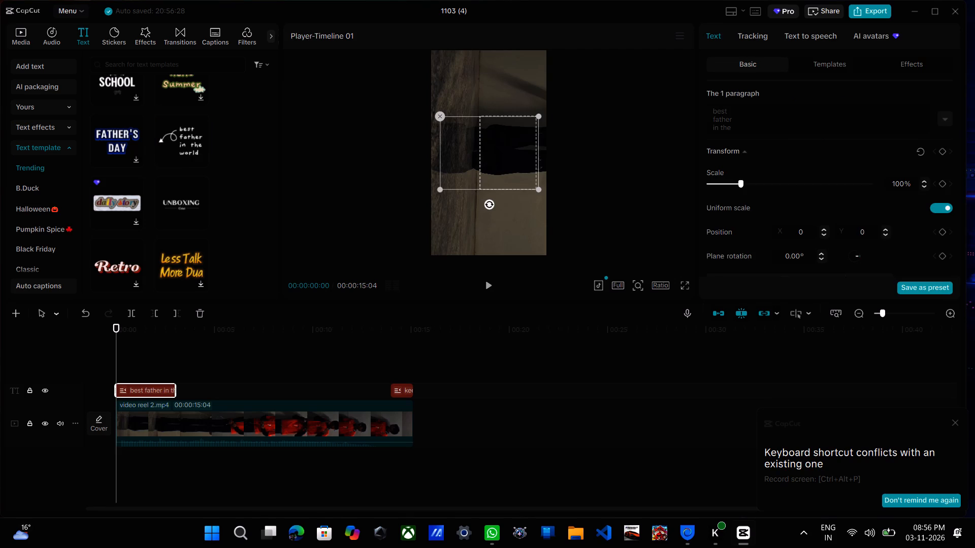
click(491, 204)
drag(491, 204, 442, 192)
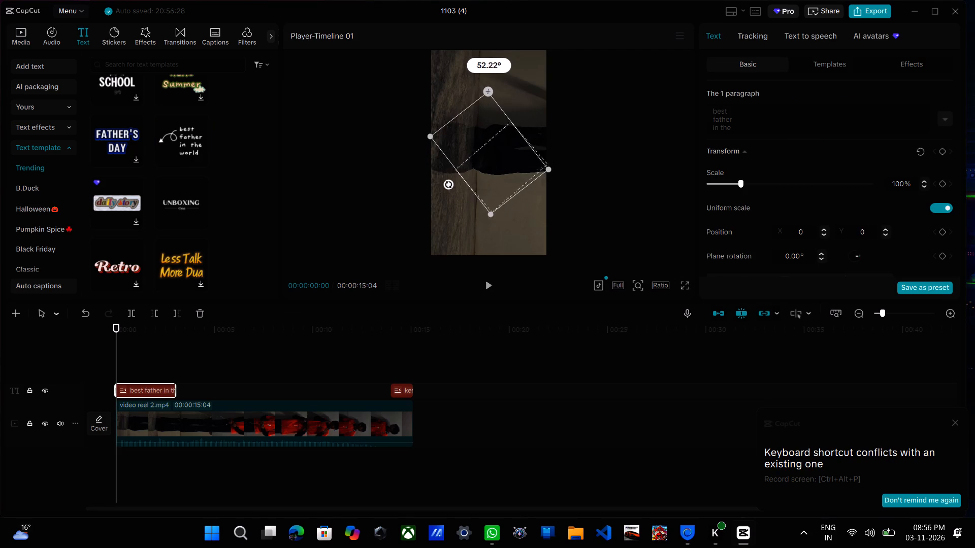
drag(442, 192, 426, 160)
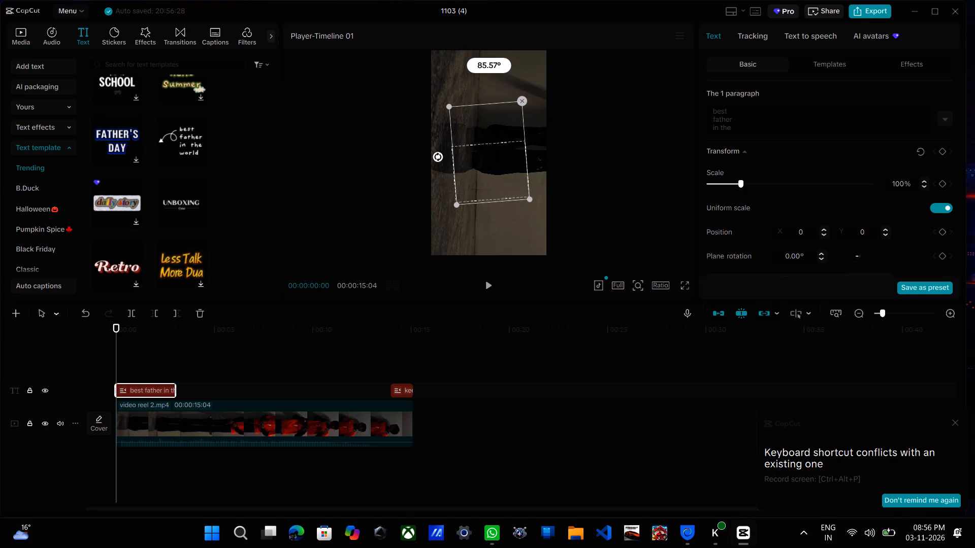
drag(426, 160, 424, 155)
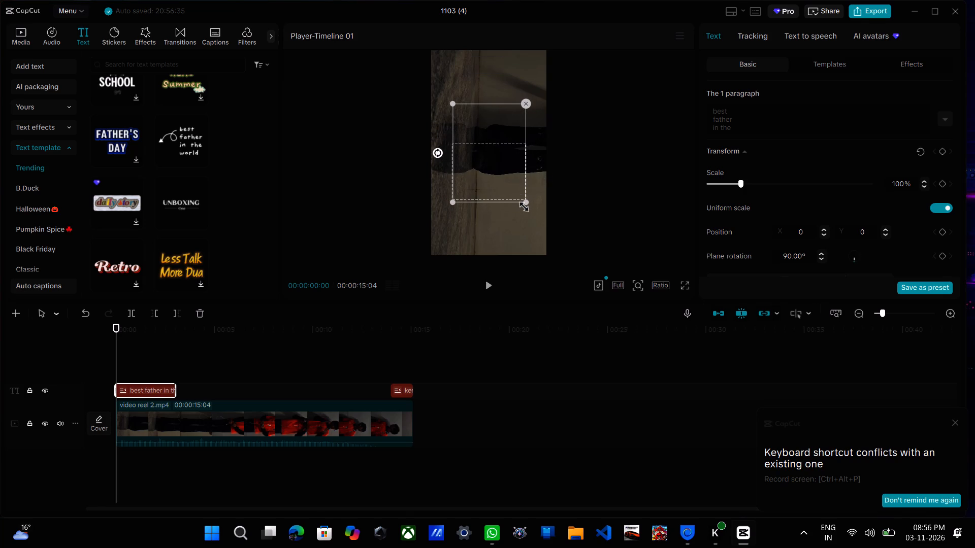
Shrink the rotated template to about 51% and move it to about X -666, Y 107.
drag(526, 204, 501, 180)
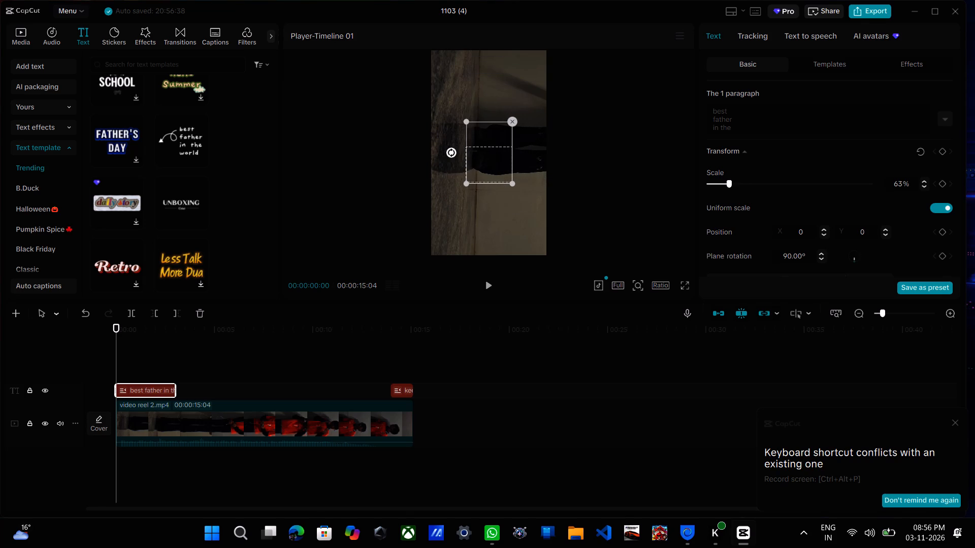
drag(492, 145, 469, 147)
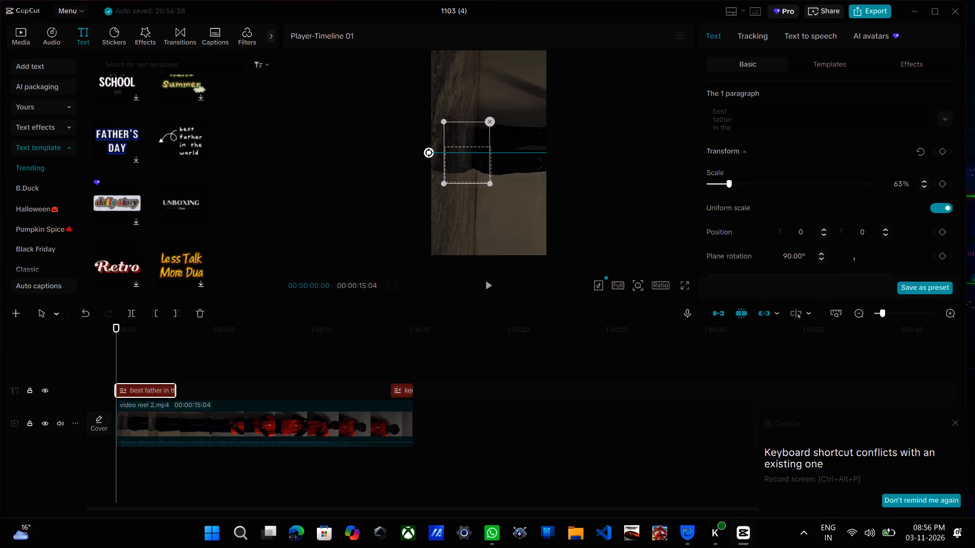
drag(469, 147, 458, 145)
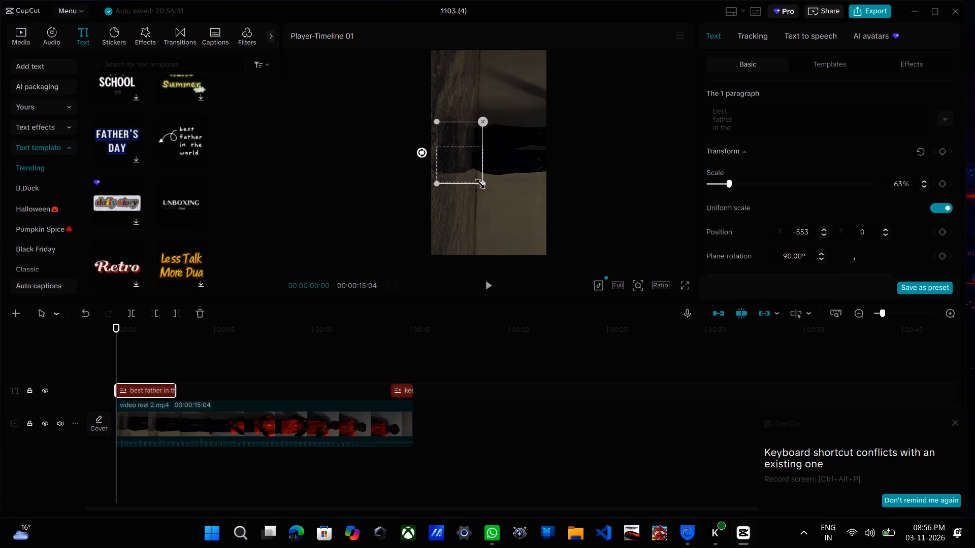
drag(482, 182, 474, 175)
drag(461, 148, 455, 142)
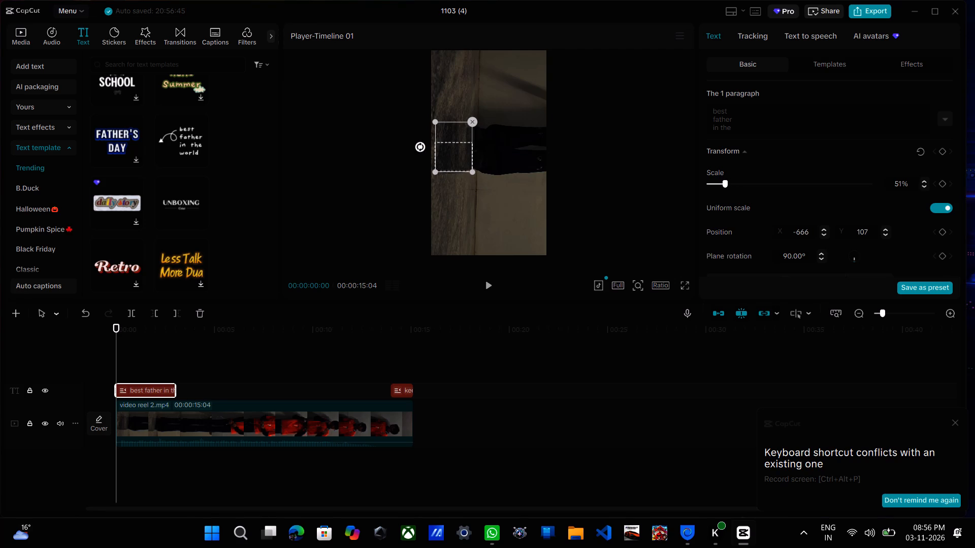
Clear all the placeholder text from the opening template's paragraph.
click(729, 110)
drag(740, 126, 704, 103)
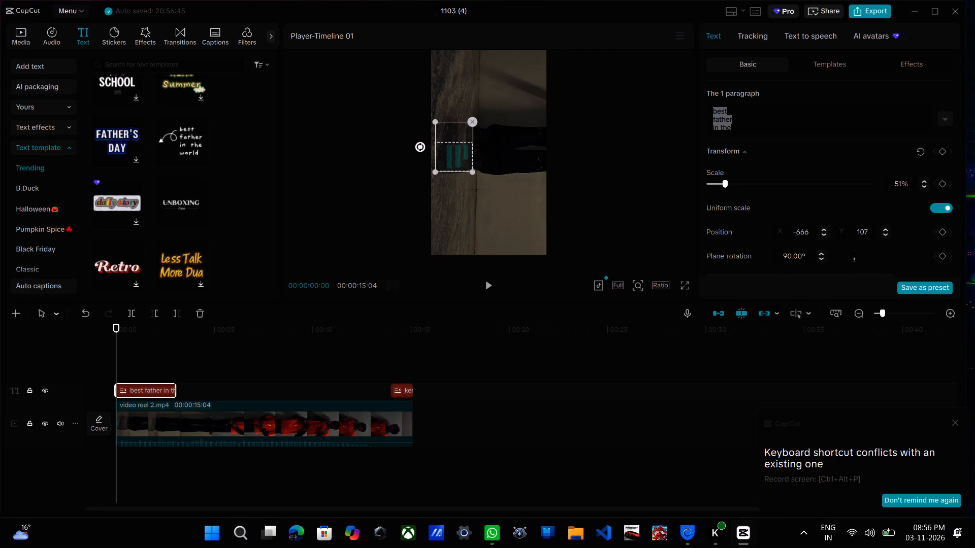
drag(704, 103, 703, 100)
key(BackSpace)
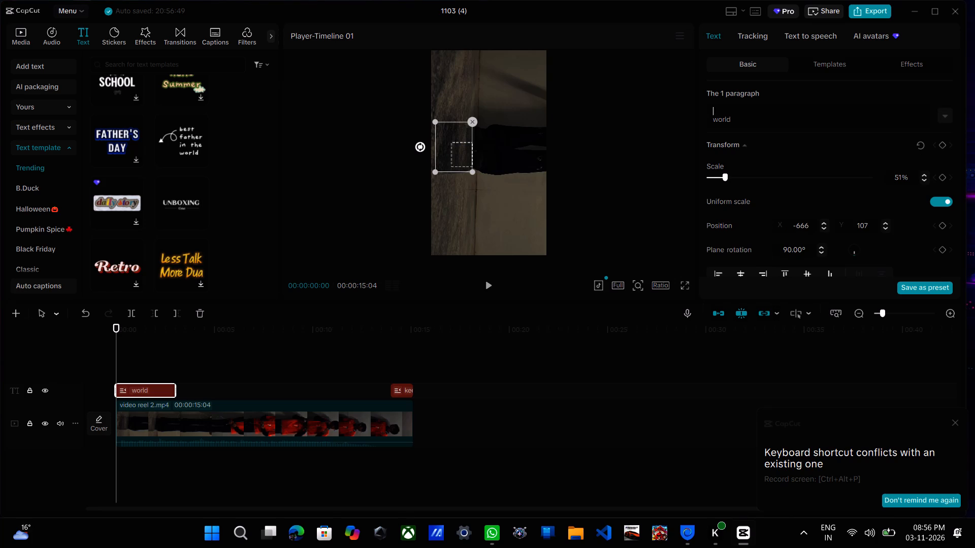
click(735, 122)
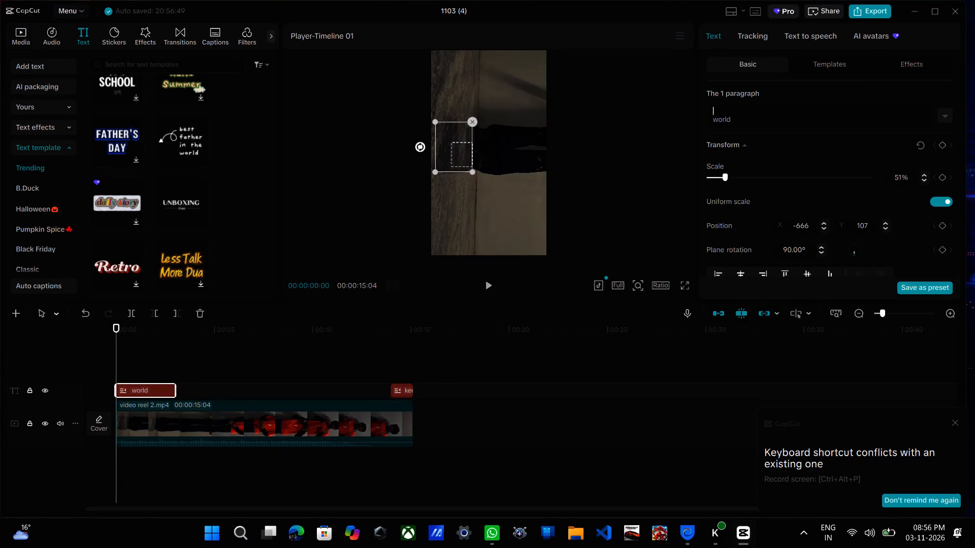
key(BackSpace)
key(BackSpace)
key(BackSpace)
key(BackSpace)
key(BackSpace)
key(BackSpace)
key(BackSpace)
key(BackSpace)
key(BackSpace)
key(BackSpace)
key(BackSpace)
key(BackSpace)
key(BackSpace)
key(BackSpace)
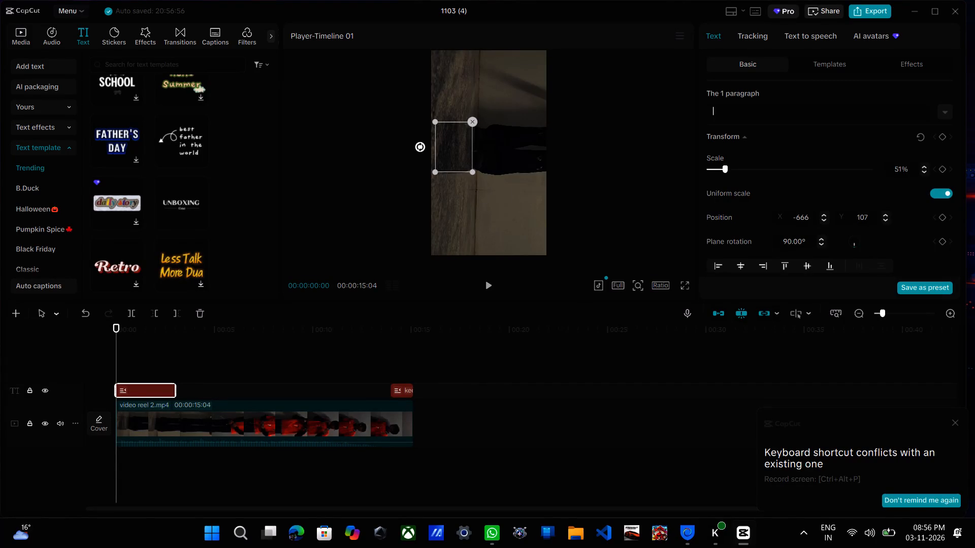
Enter "mens" and "fashion.." on two lines as the opening template's text.
text(mes)
key(BackSpace)
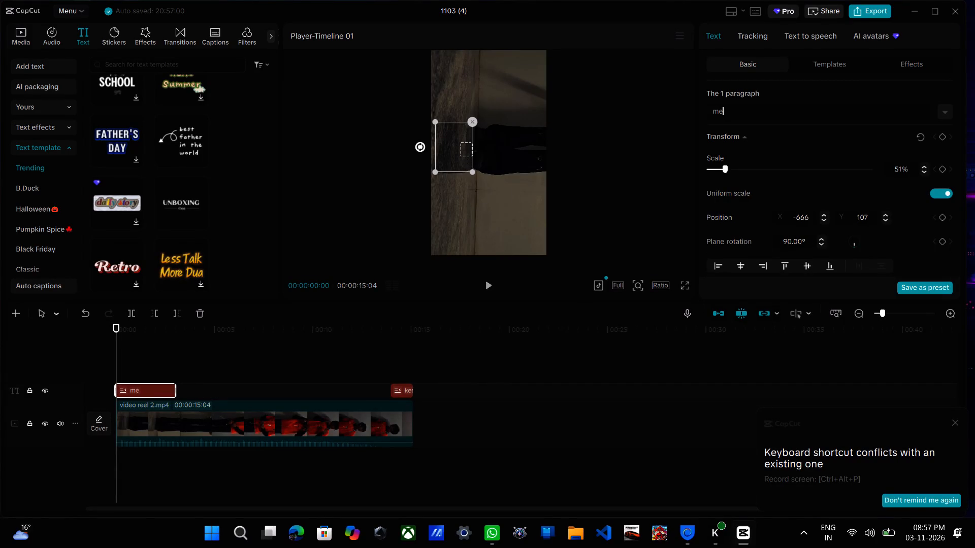
text(ns)
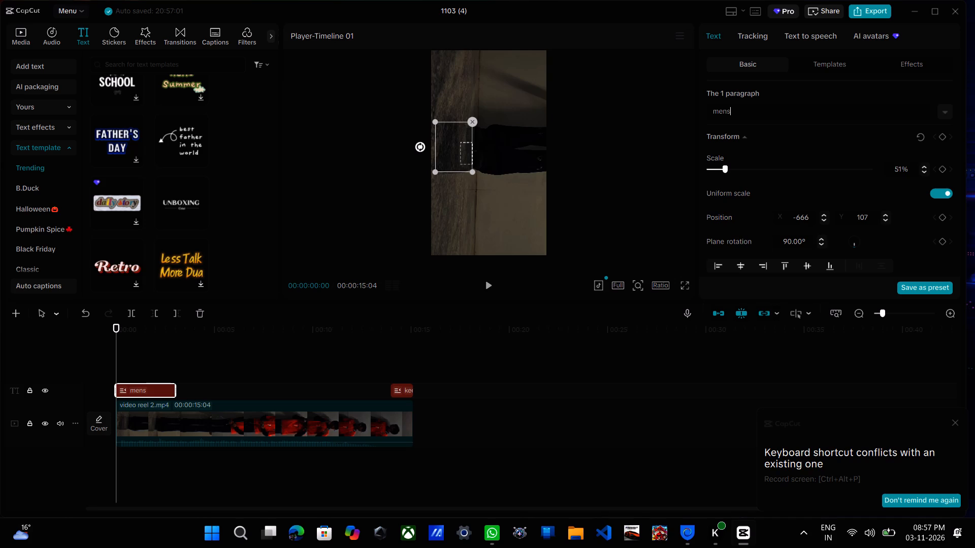
key(Return)
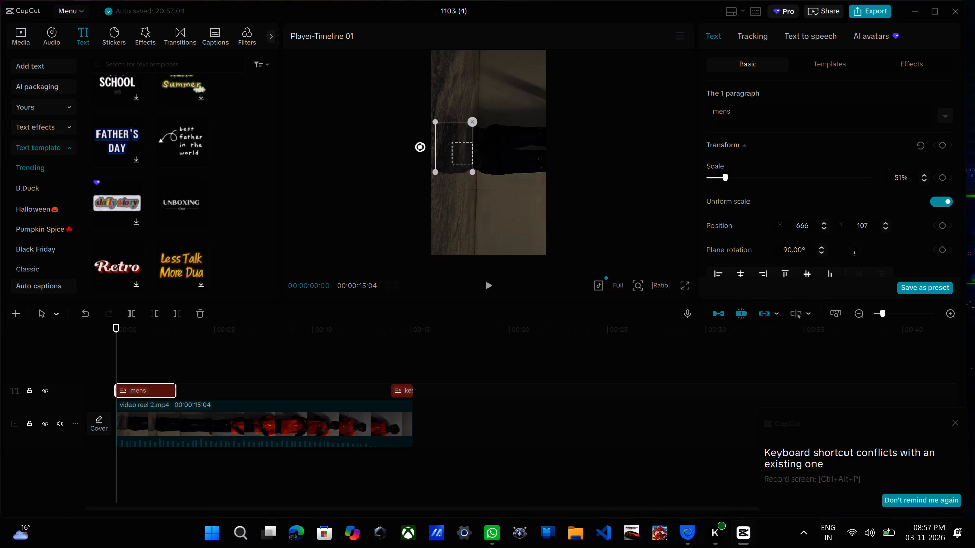
text(fashion)
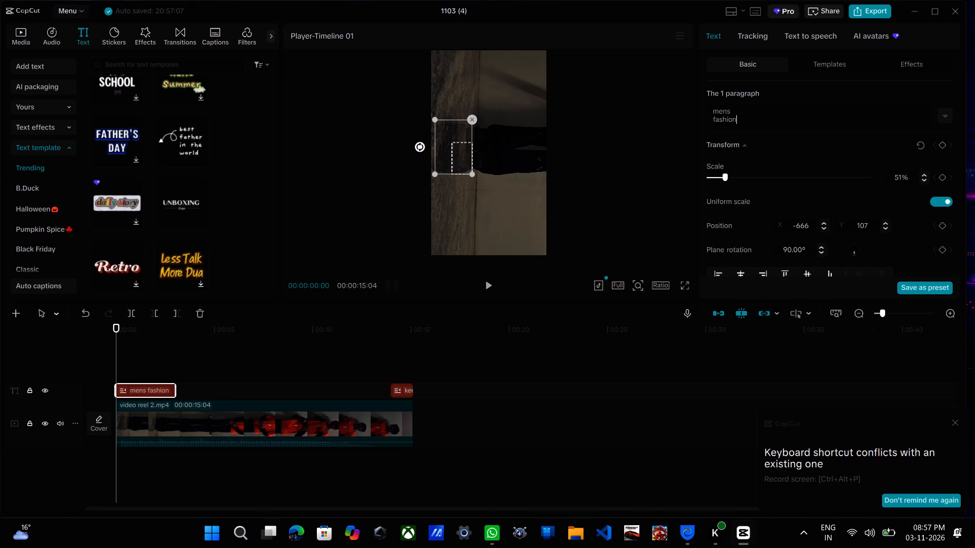
key(space)
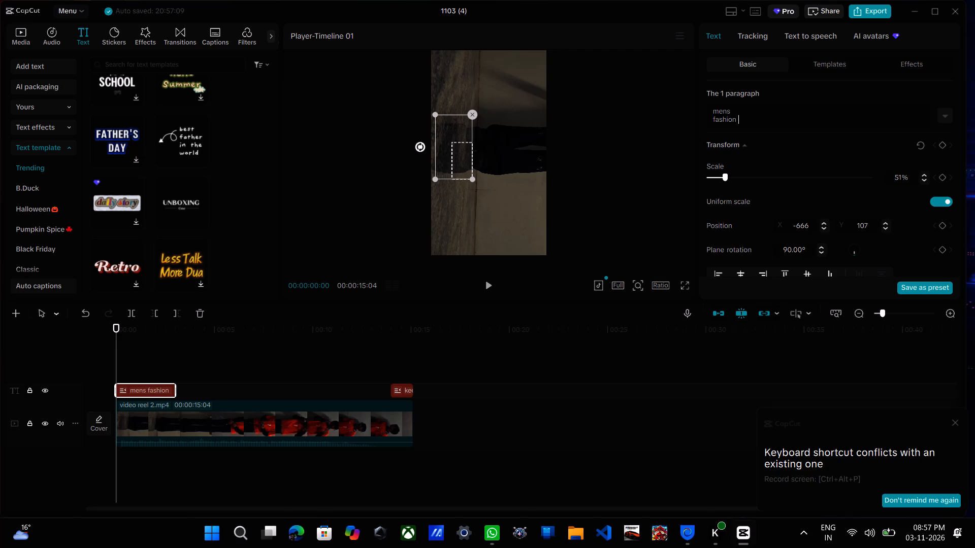
key(BackSpace)
text(..)
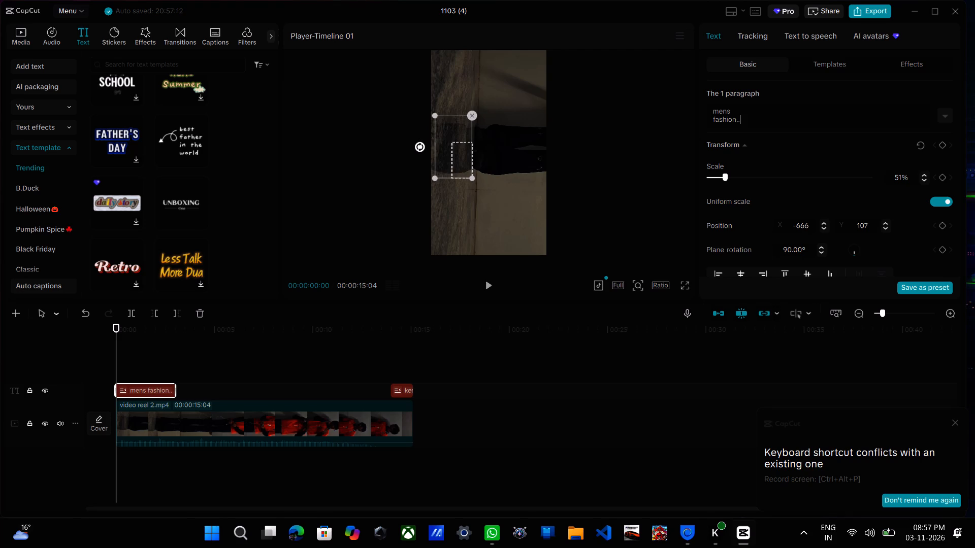
Preview the opening and trim the end of the "mens fashion.." clip to about 2.5 seconds on the timeline.
click(200, 389)
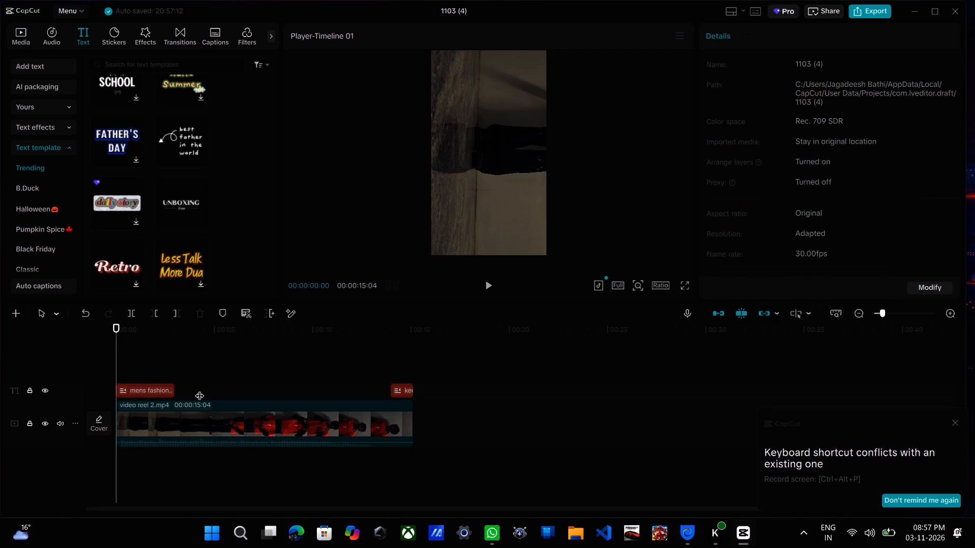
drag(198, 374, 54, 393)
key(space)
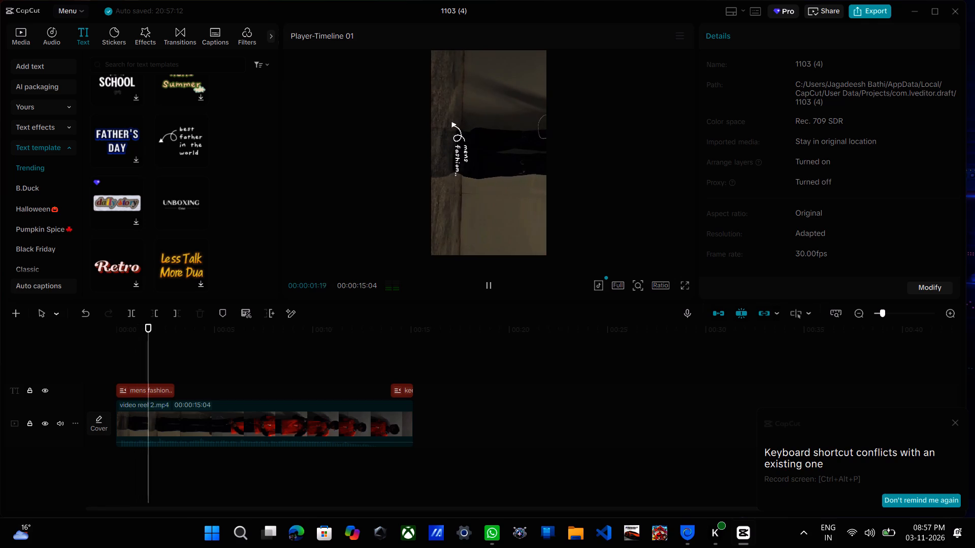
key(space)
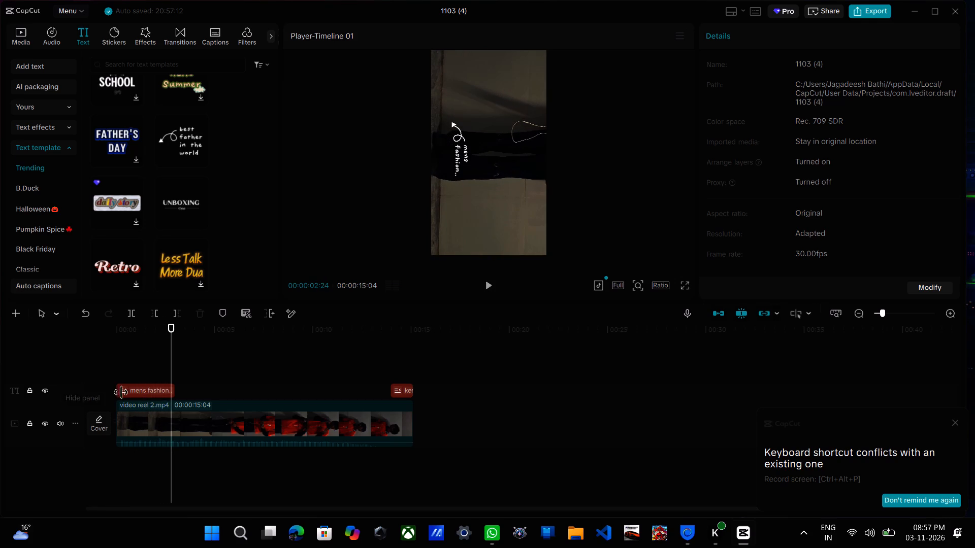
click(162, 391)
drag(173, 390, 161, 390)
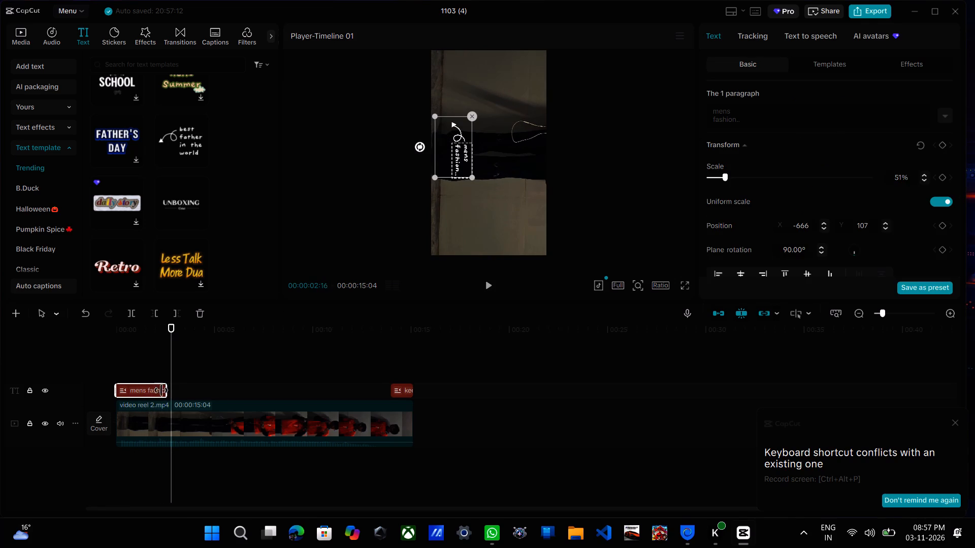
drag(161, 390, 151, 390)
drag(151, 390, 156, 390)
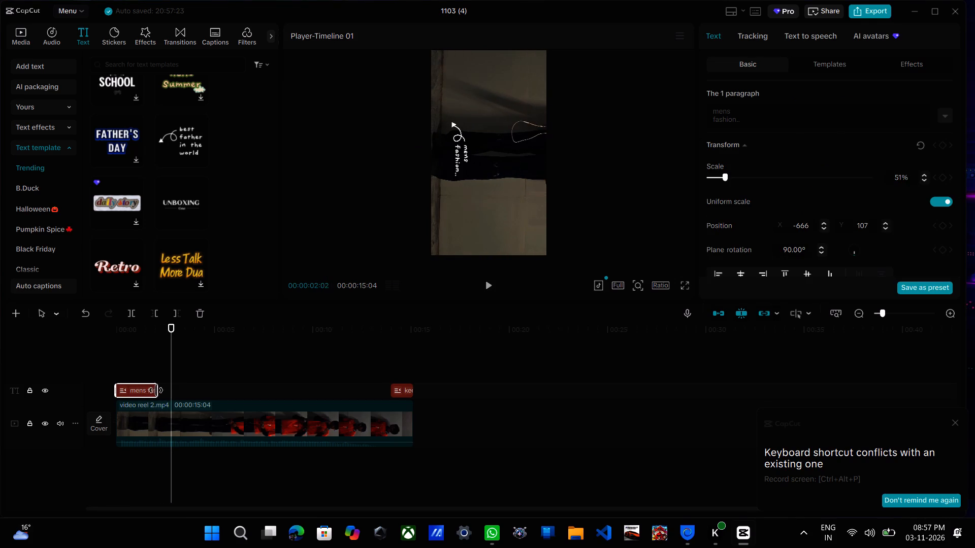
drag(156, 390, 161, 391)
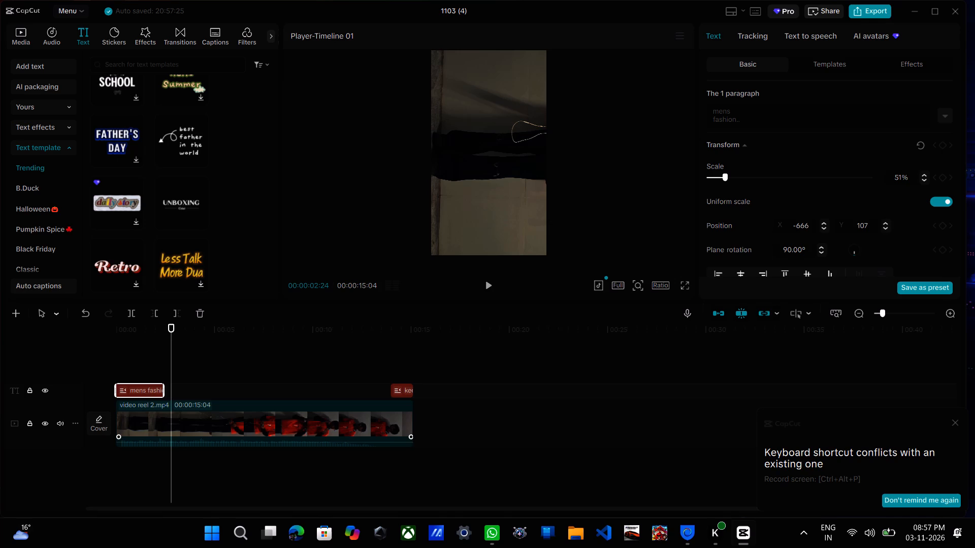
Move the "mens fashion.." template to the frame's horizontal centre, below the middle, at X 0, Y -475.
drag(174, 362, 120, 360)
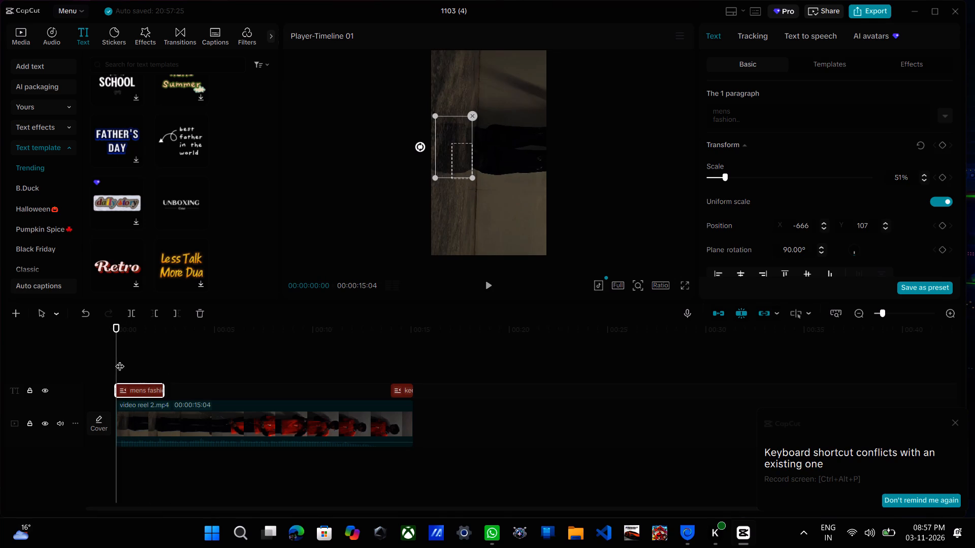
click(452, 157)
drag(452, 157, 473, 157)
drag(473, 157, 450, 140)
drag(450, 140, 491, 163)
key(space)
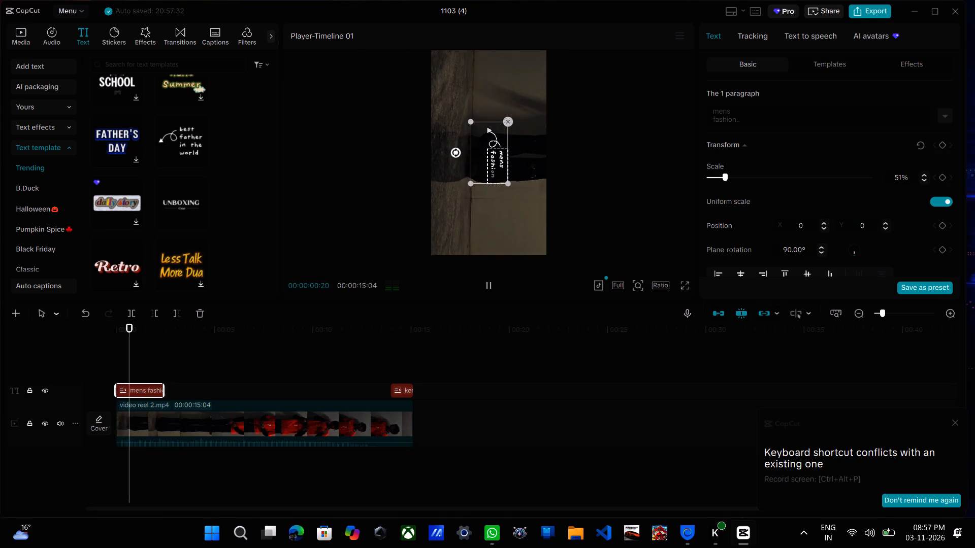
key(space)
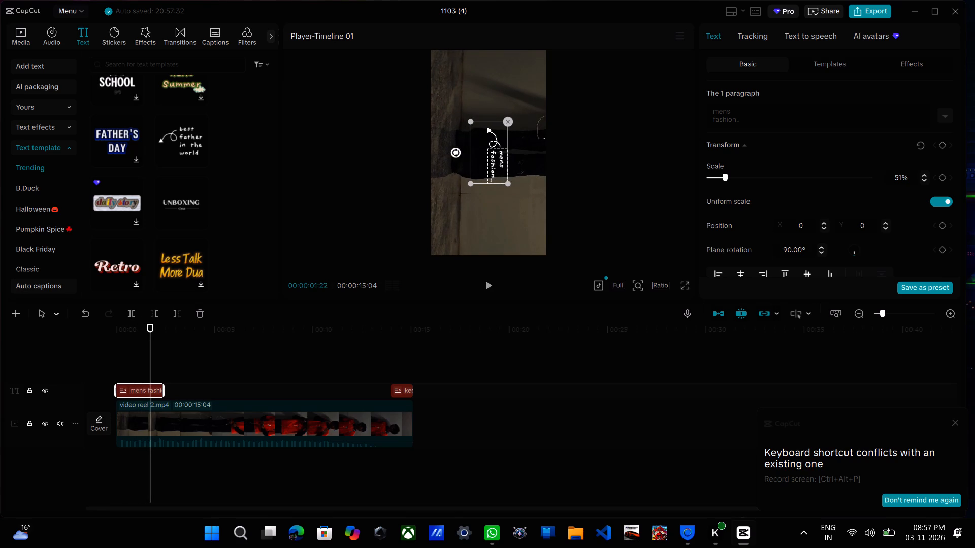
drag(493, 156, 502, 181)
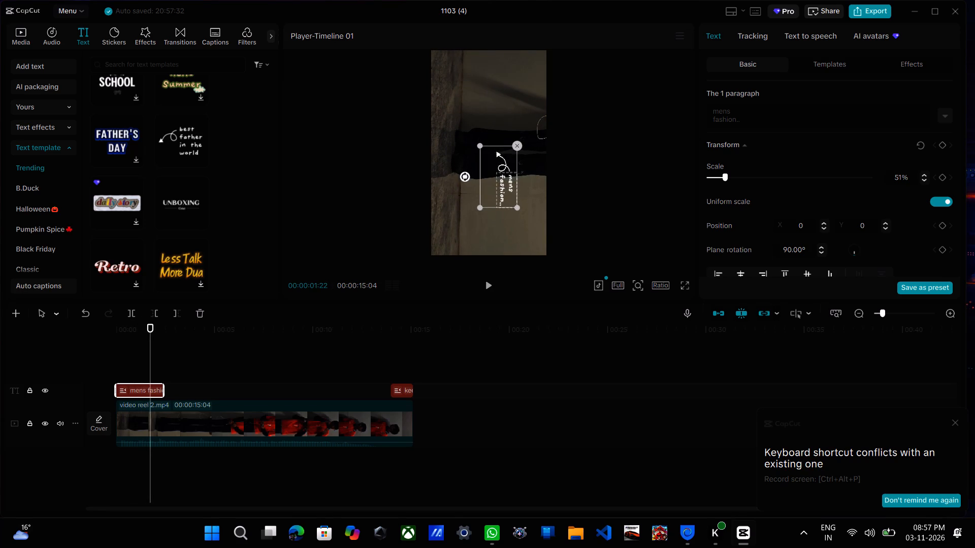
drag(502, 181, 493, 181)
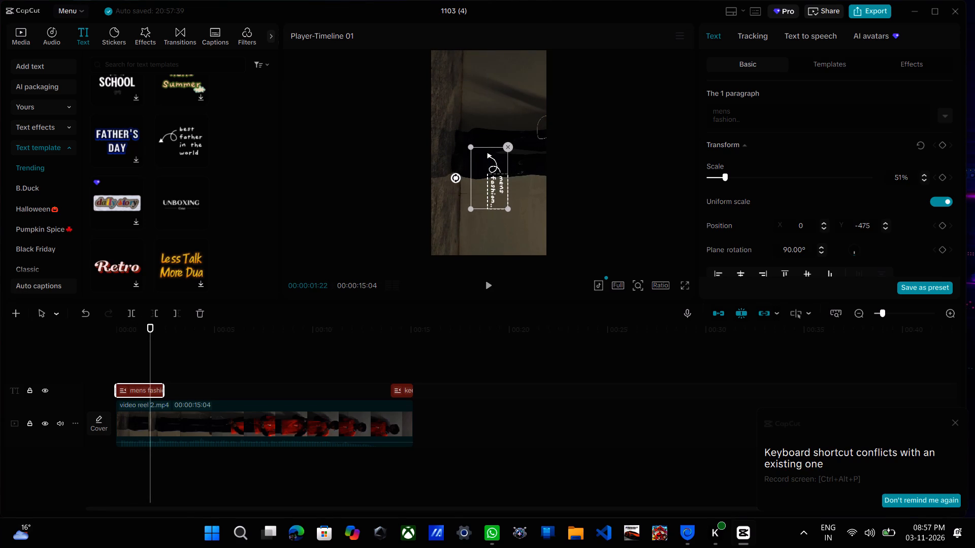
Play the opening seconds repeatedly in full screen to check the placement and timing of the "mens fashion.." text.
click(687, 287)
click(504, 310)
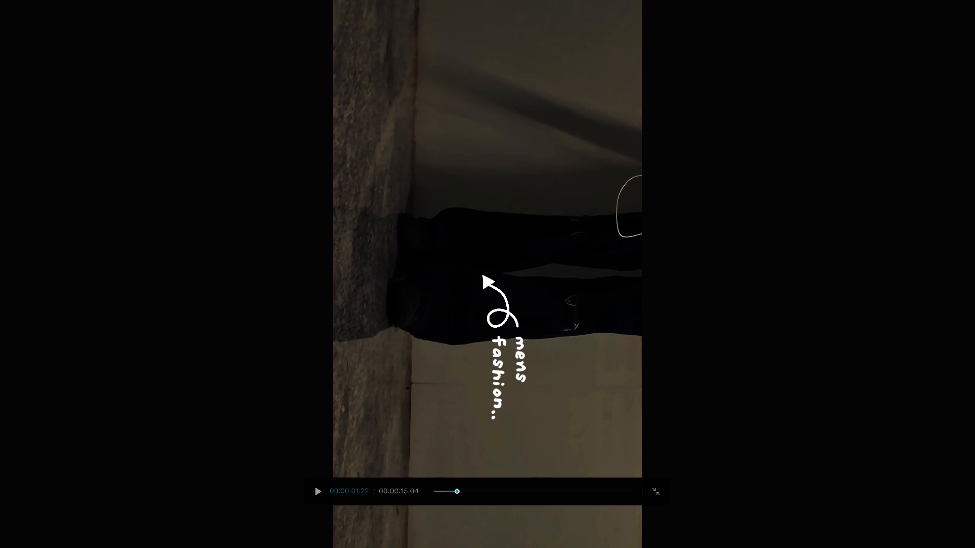
drag(456, 486, 385, 489)
drag(385, 489, 462, 489)
drag(459, 489, 393, 494)
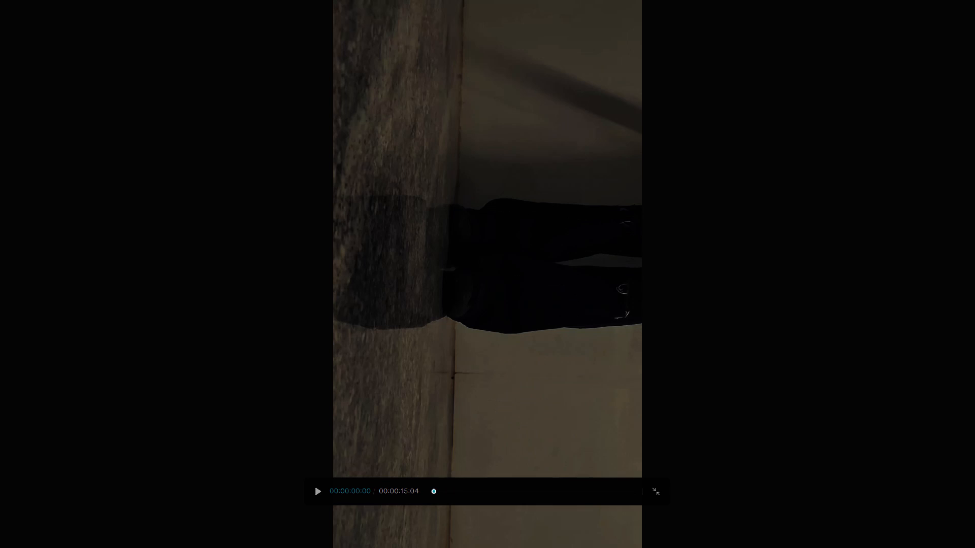
drag(393, 494, 389, 492)
key(space)
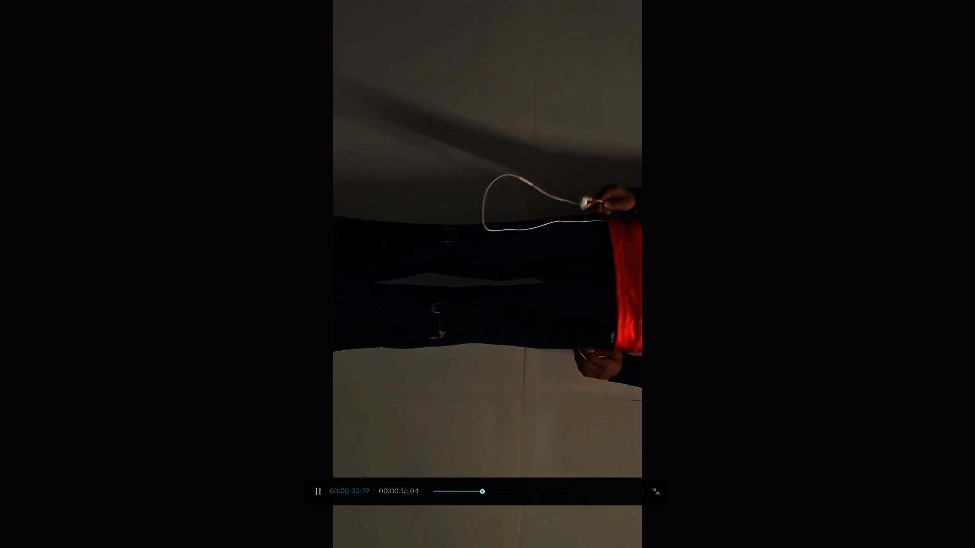
key(space)
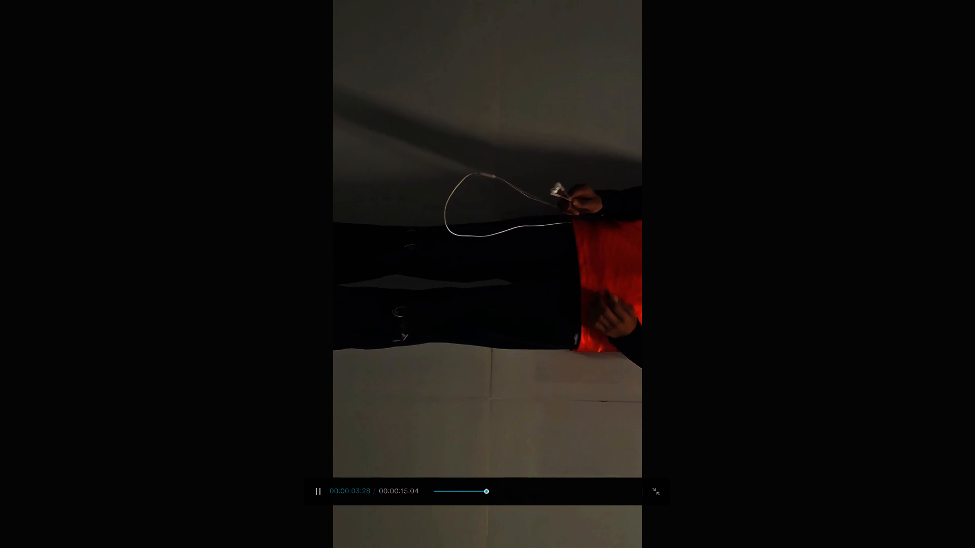
drag(438, 492, 405, 490)
key(space)
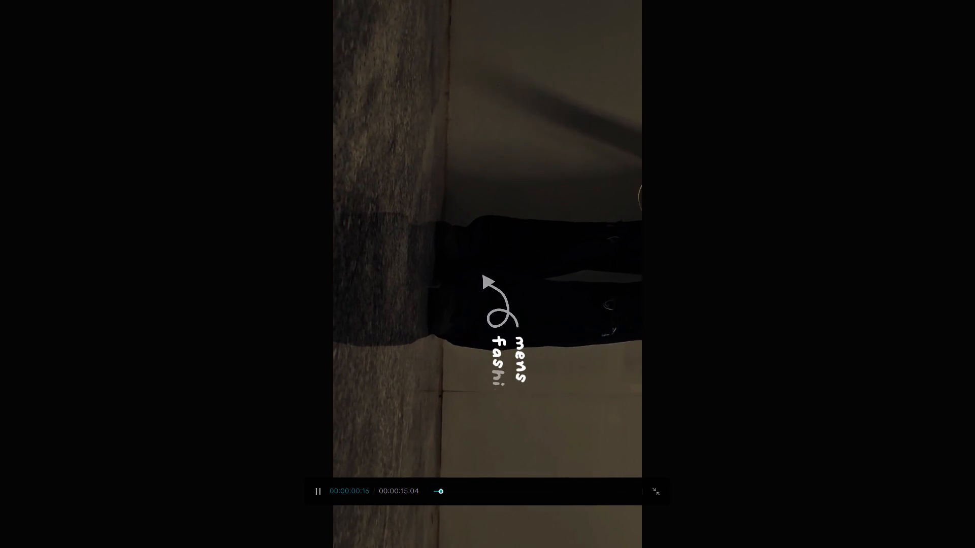
key(space)
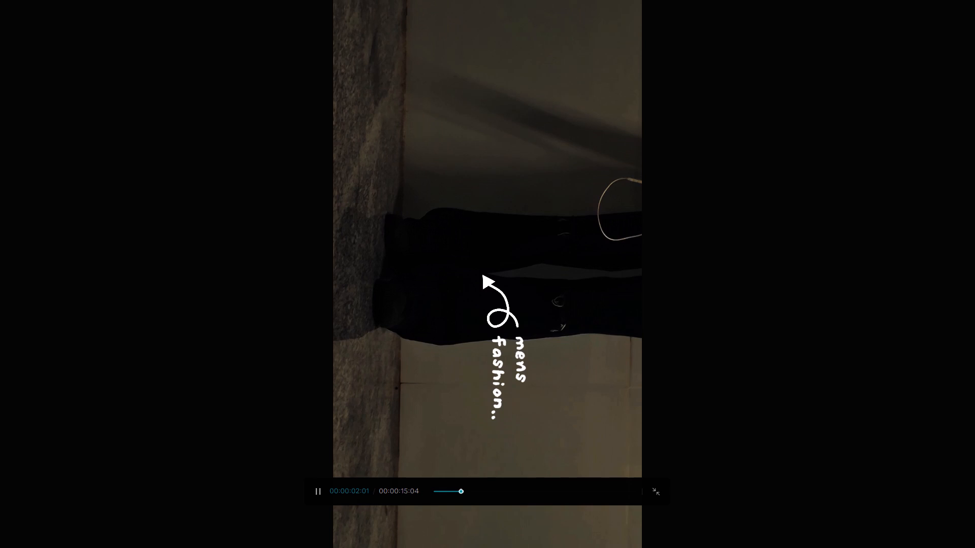
drag(460, 490, 391, 484)
key(space)
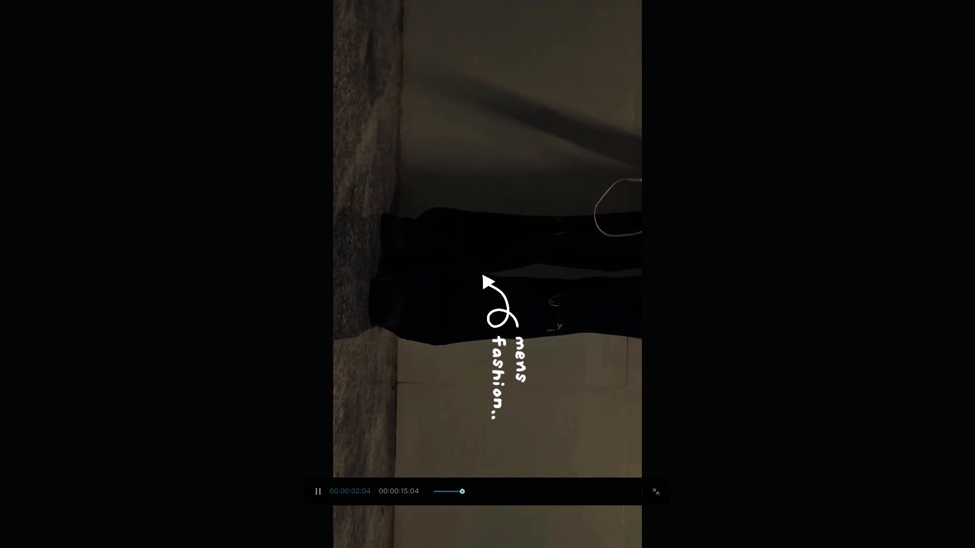
key(space)
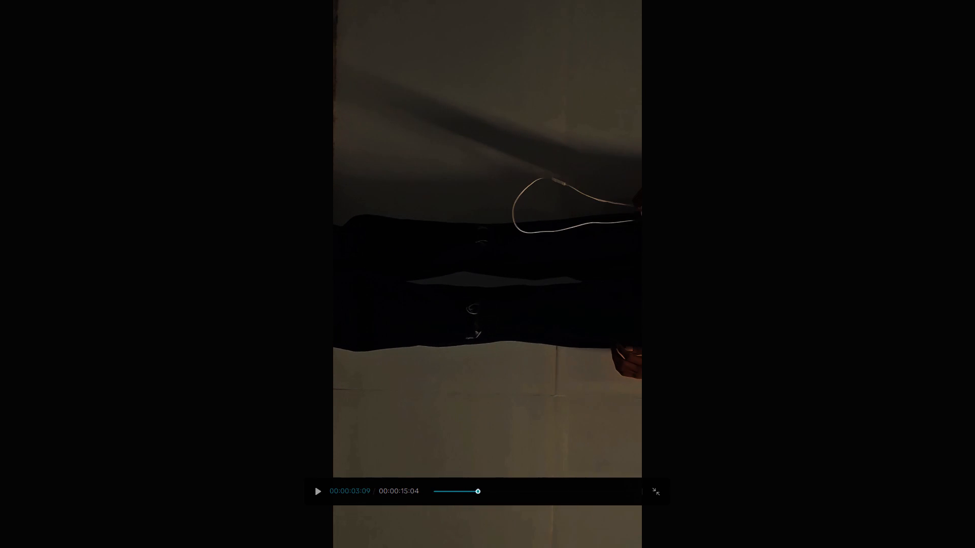
key(Escape)
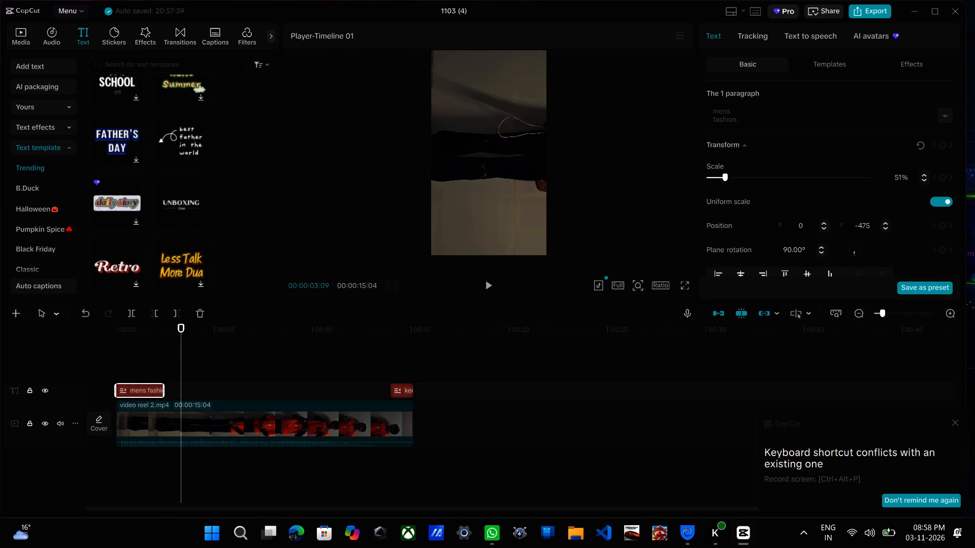
Move the "mens fashion.." template to about X -494, Y -261 in the preview.
click(143, 395)
drag(178, 357, 89, 356)
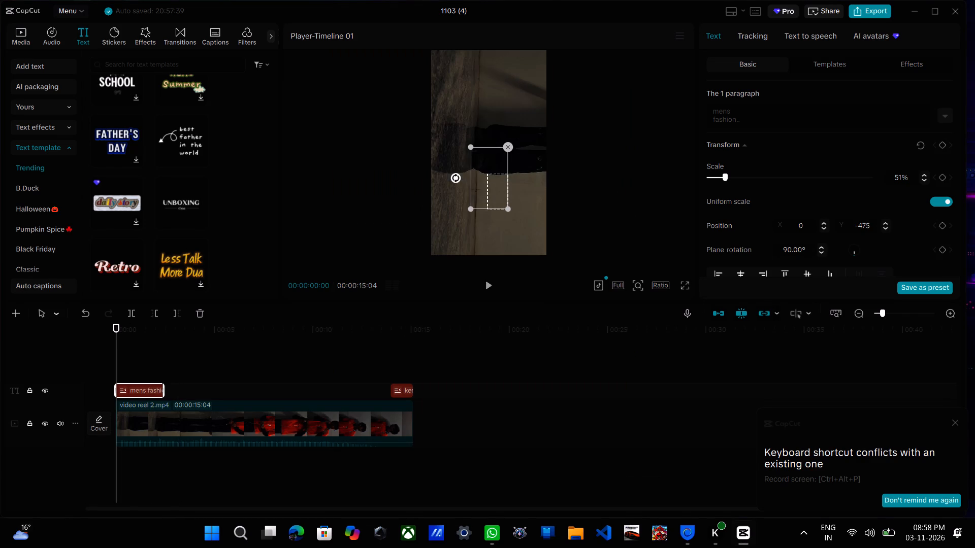
drag(501, 176, 474, 165)
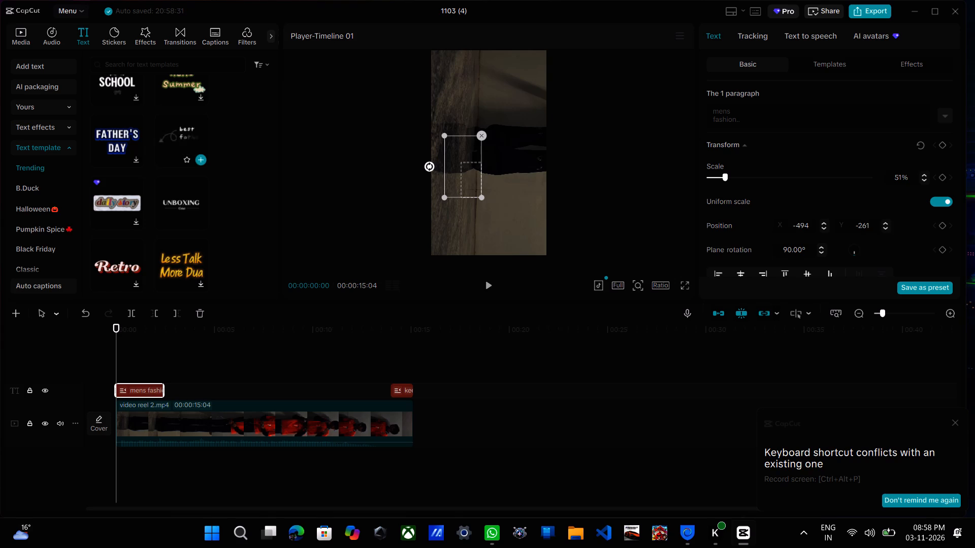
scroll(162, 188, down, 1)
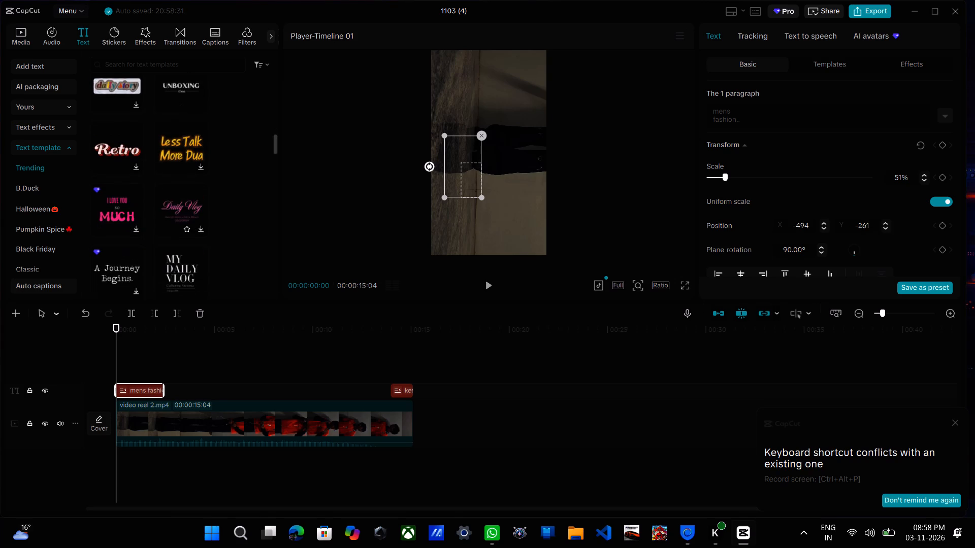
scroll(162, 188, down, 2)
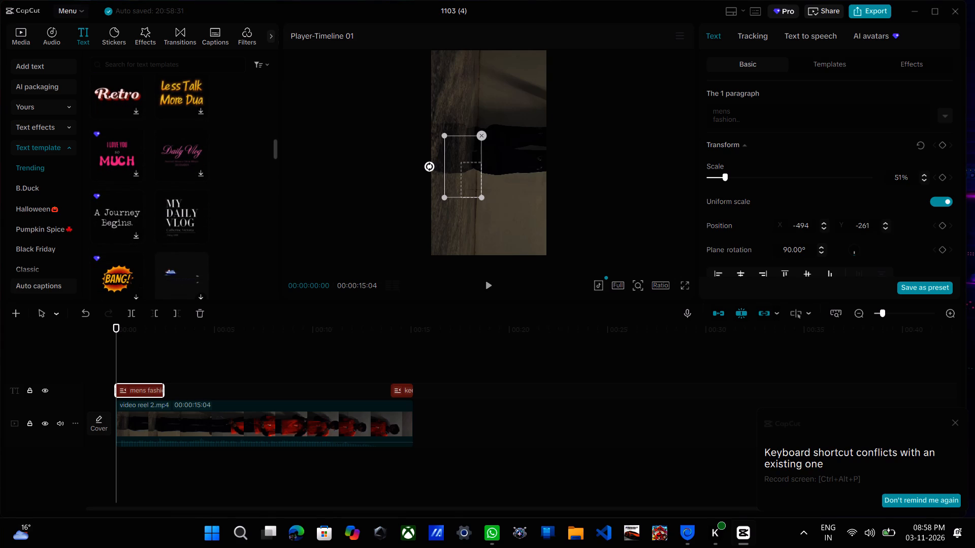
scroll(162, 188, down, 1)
Play the whole reel in full screen to review the opening and closing text, and replay the opening.
click(687, 286)
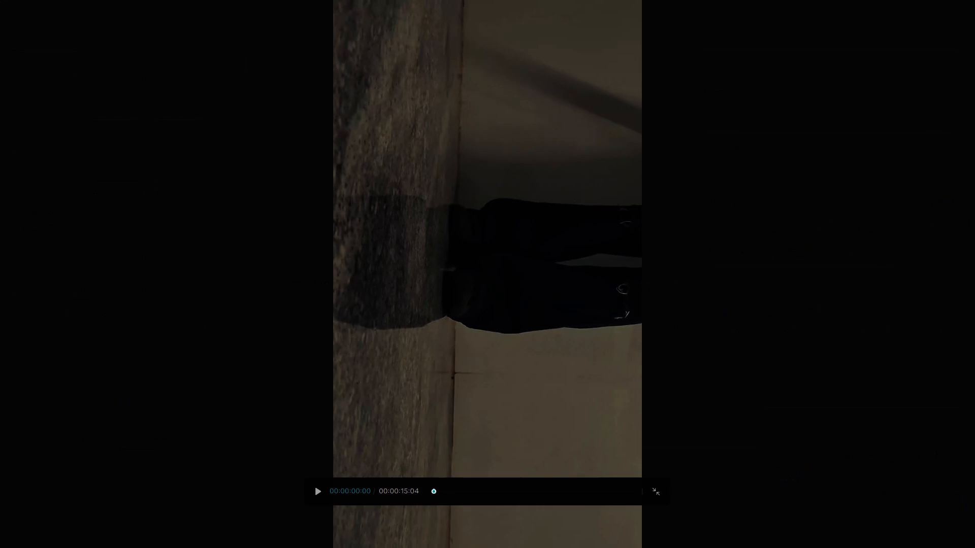
key(space)
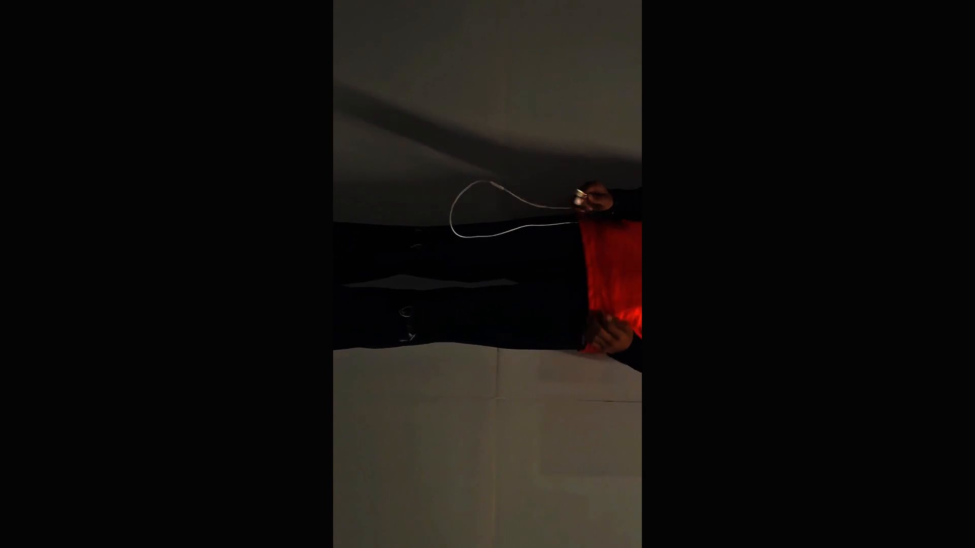
click(555, 547)
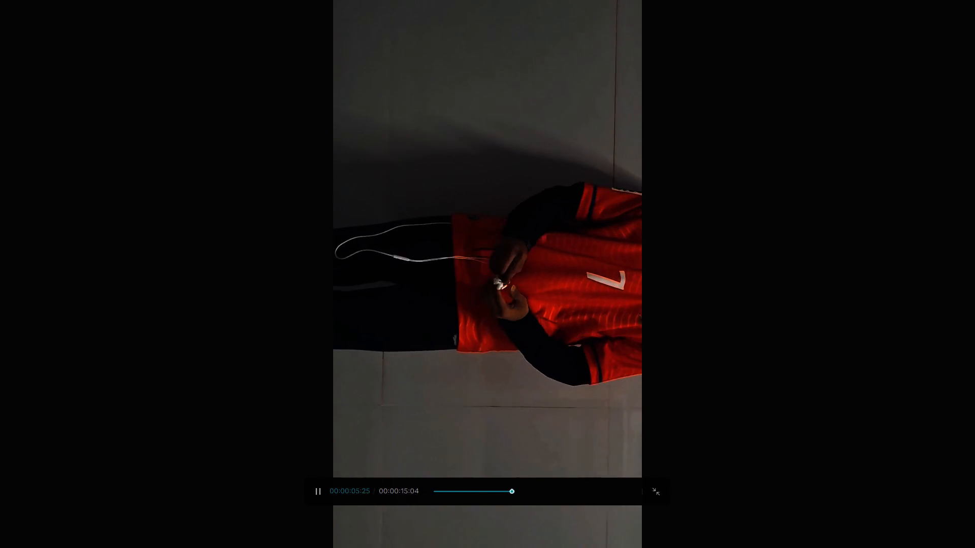
drag(435, 491, 408, 490)
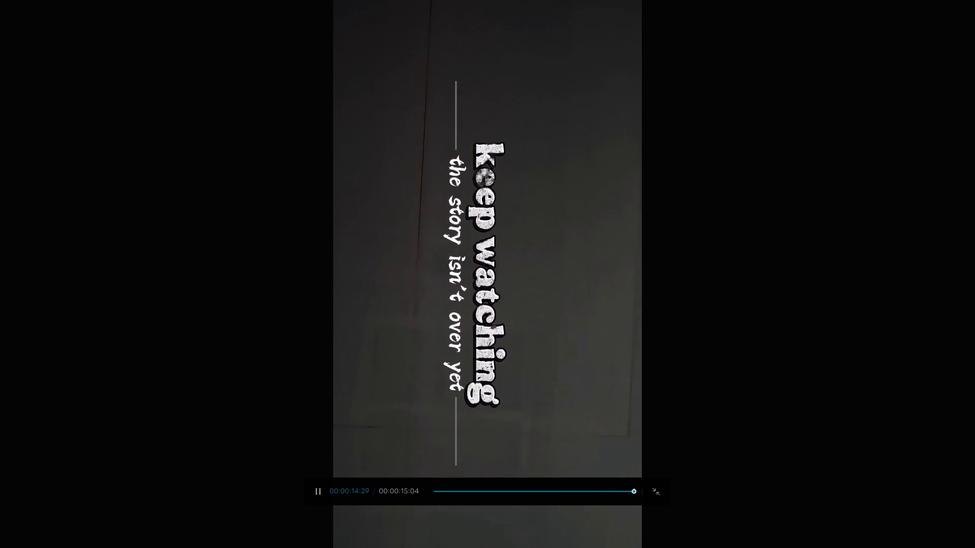
key(space)
key(space)
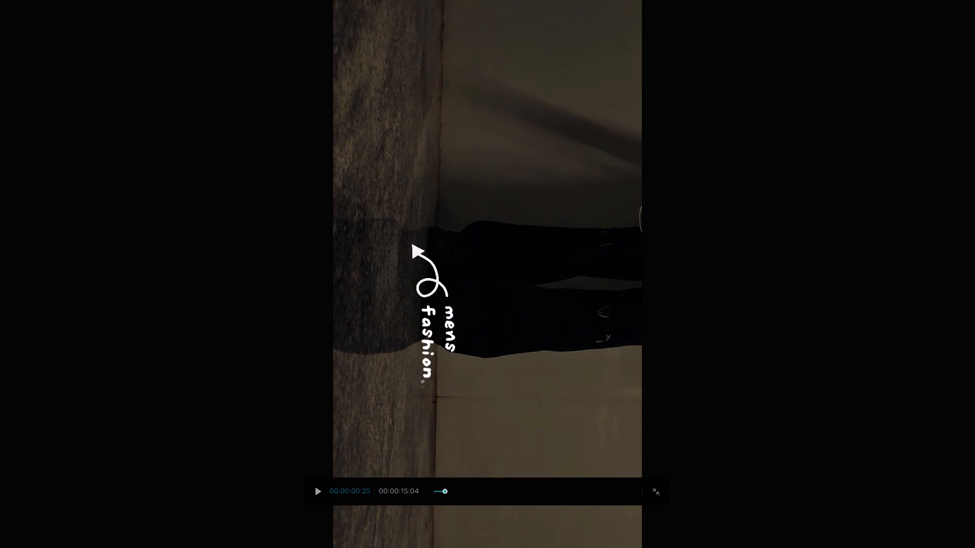
key(Escape)
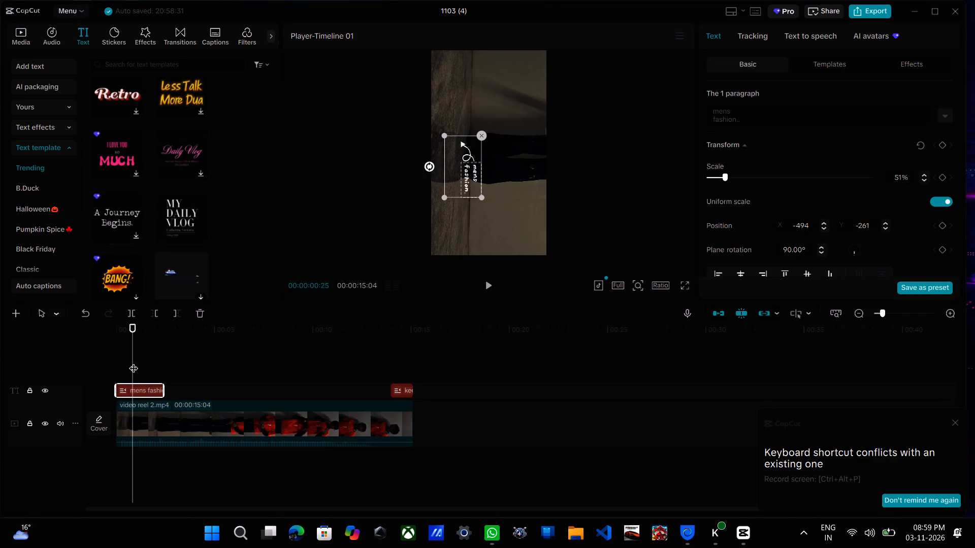
Browse the trending text templates for a replacement for the opening "mens fashion.." title.
drag(134, 362, 94, 359)
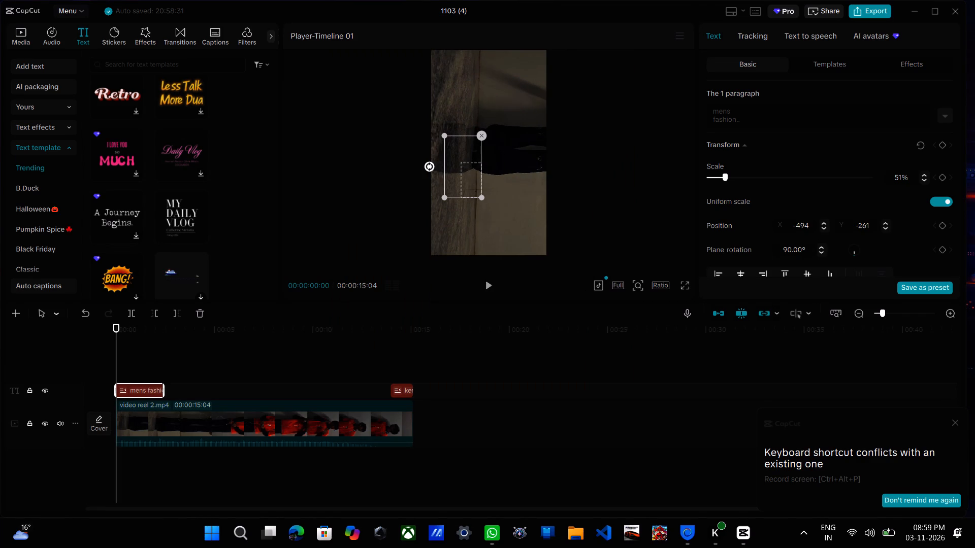
click(139, 389)
scroll(150, 272, down, 2)
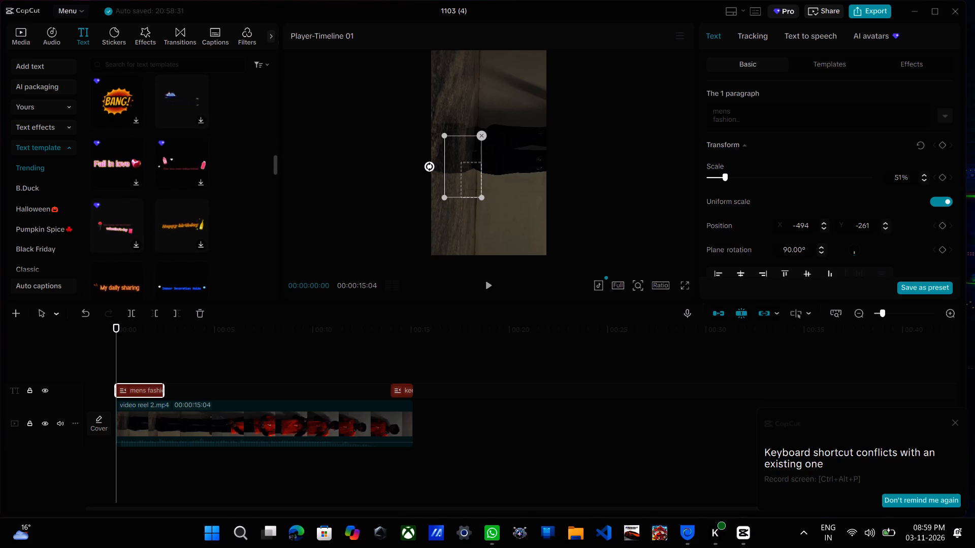
scroll(148, 277, down, 1)
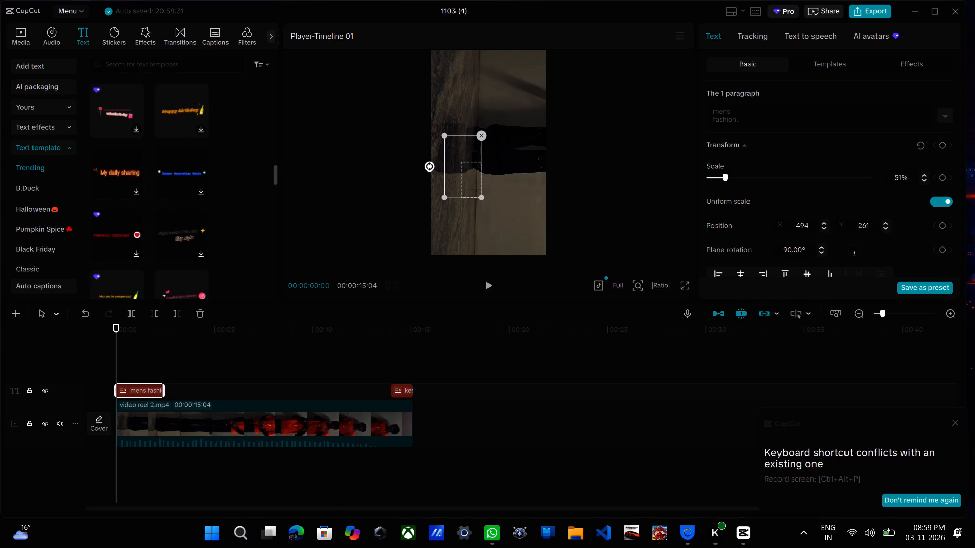
scroll(148, 277, down, 2)
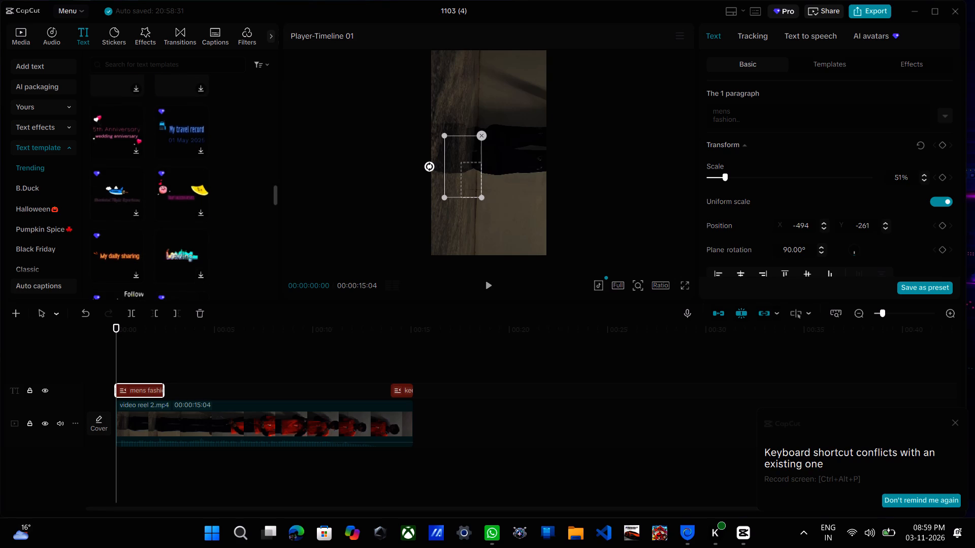
scroll(148, 277, down, 3)
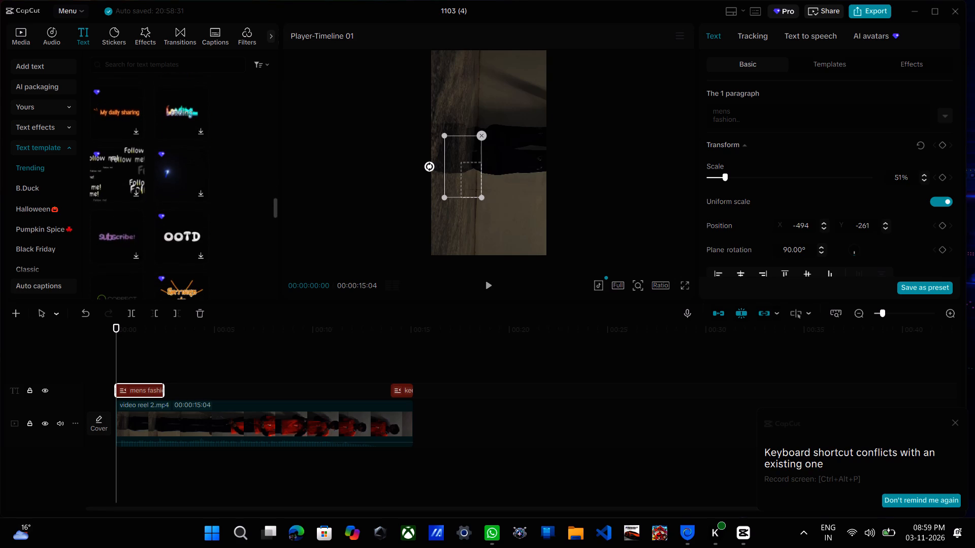
scroll(148, 277, down, 3)
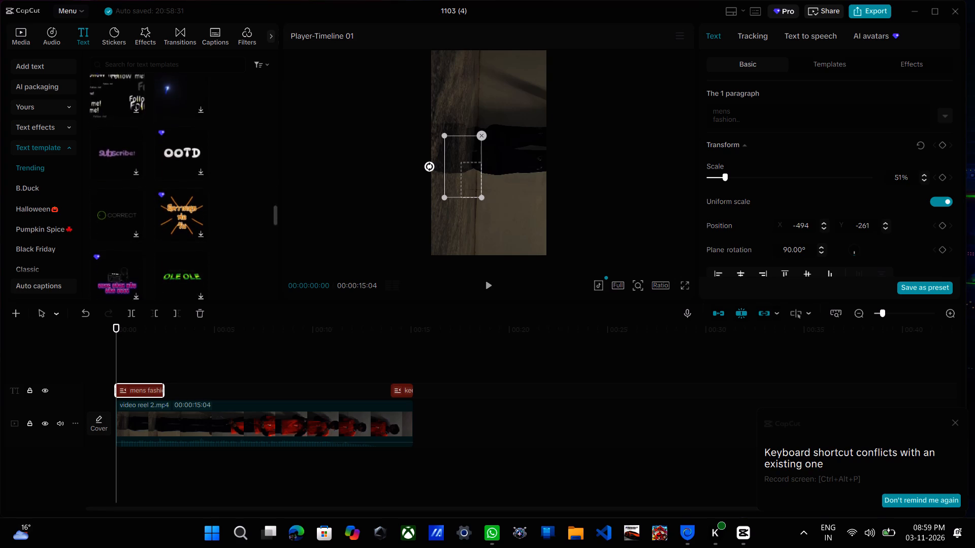
scroll(148, 277, down, 2)
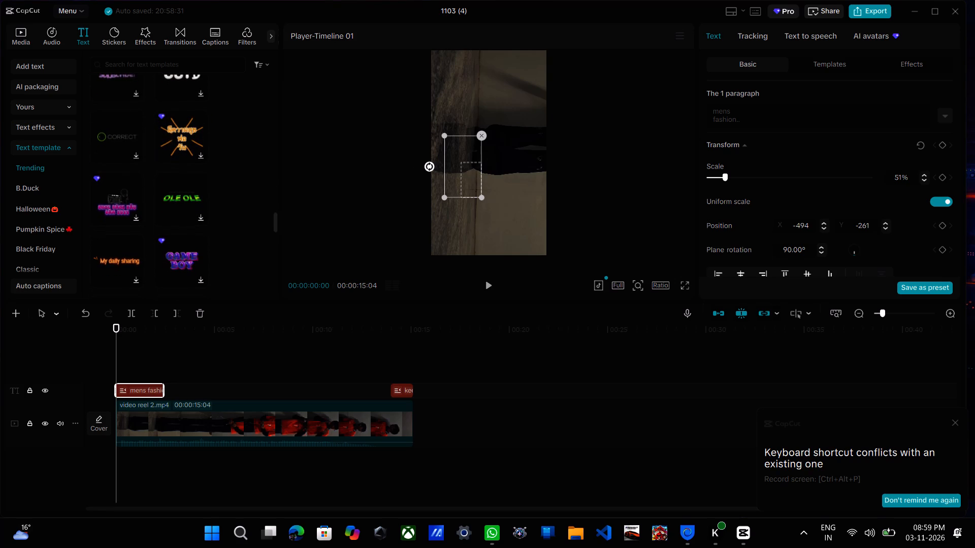
scroll(148, 277, down, 3)
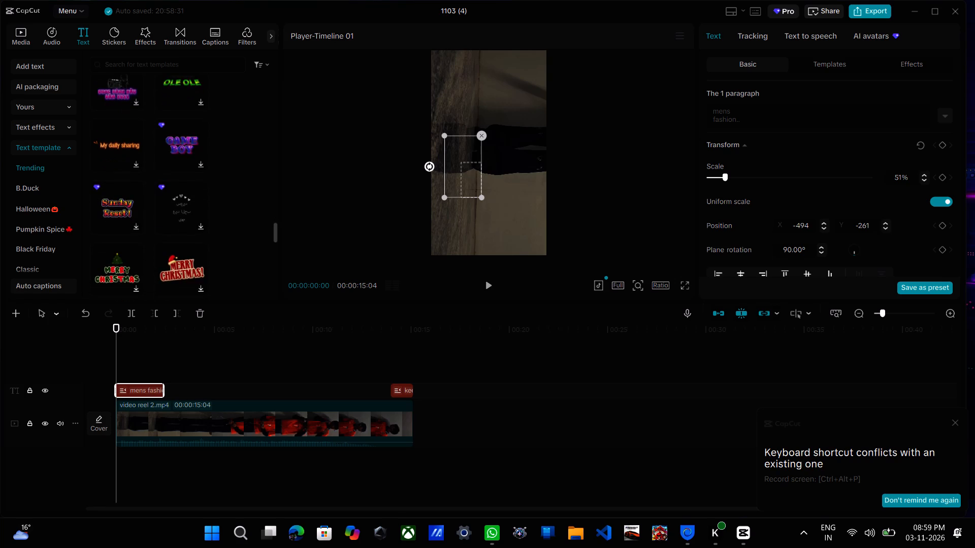
scroll(148, 277, down, 3)
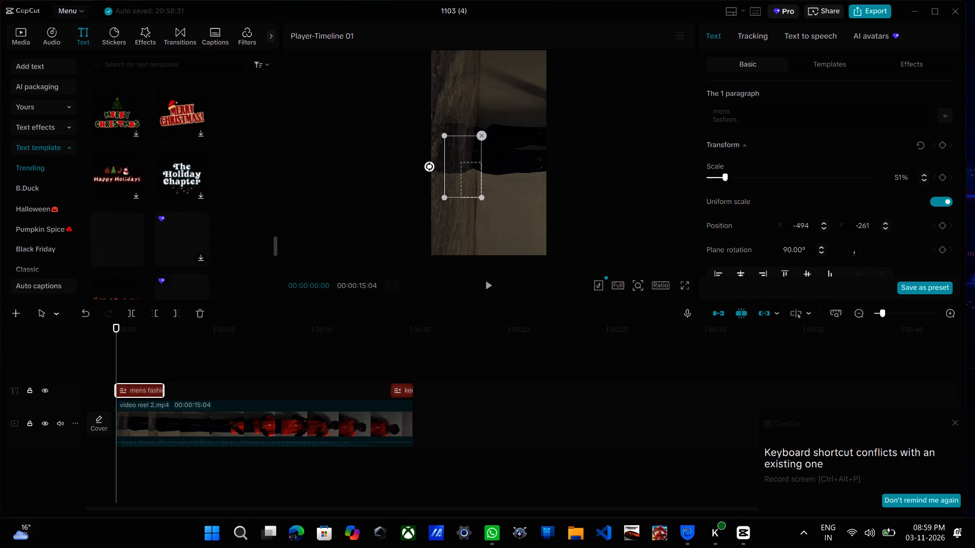
scroll(148, 277, down, 2)
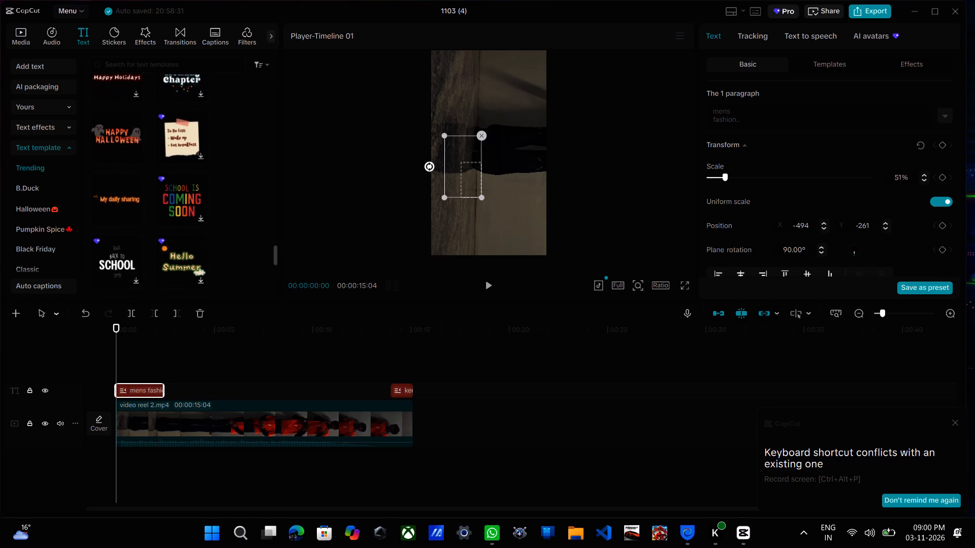
scroll(145, 263, up, 8)
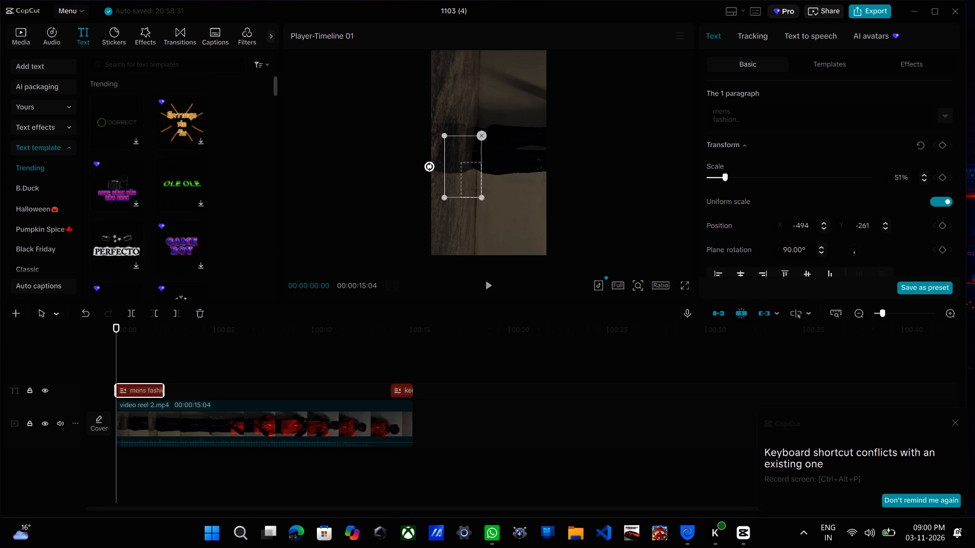
scroll(150, 194, up, 1)
scroll(150, 194, down, 1)
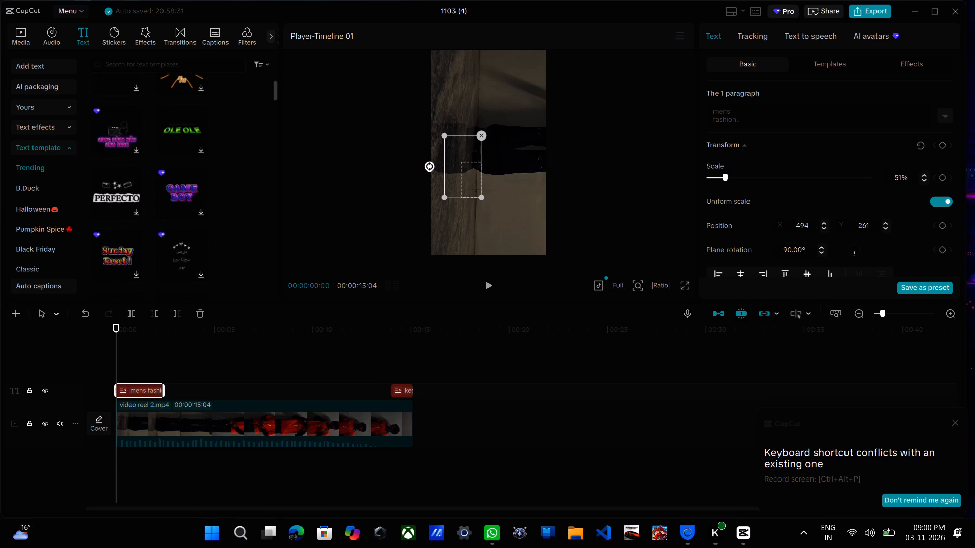
scroll(150, 194, down, 2)
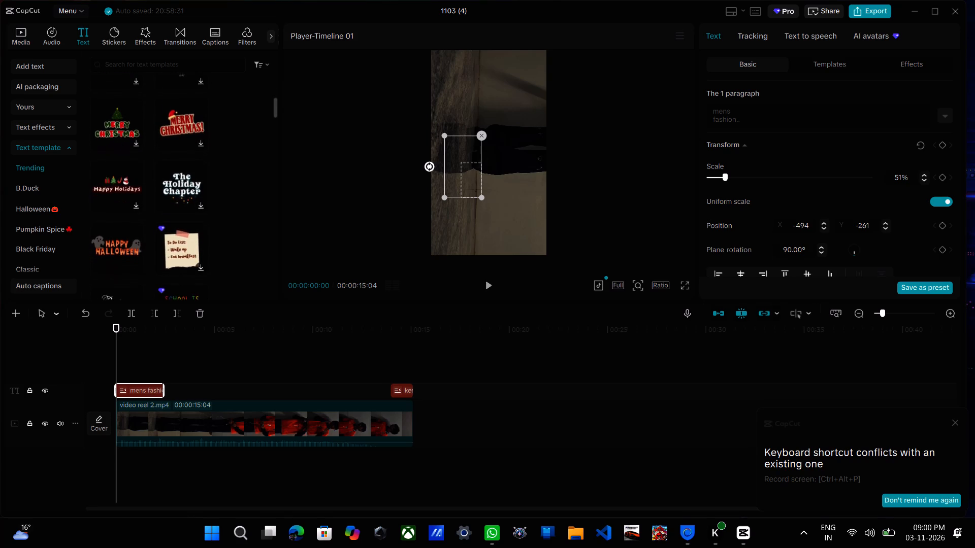
scroll(150, 194, down, 2)
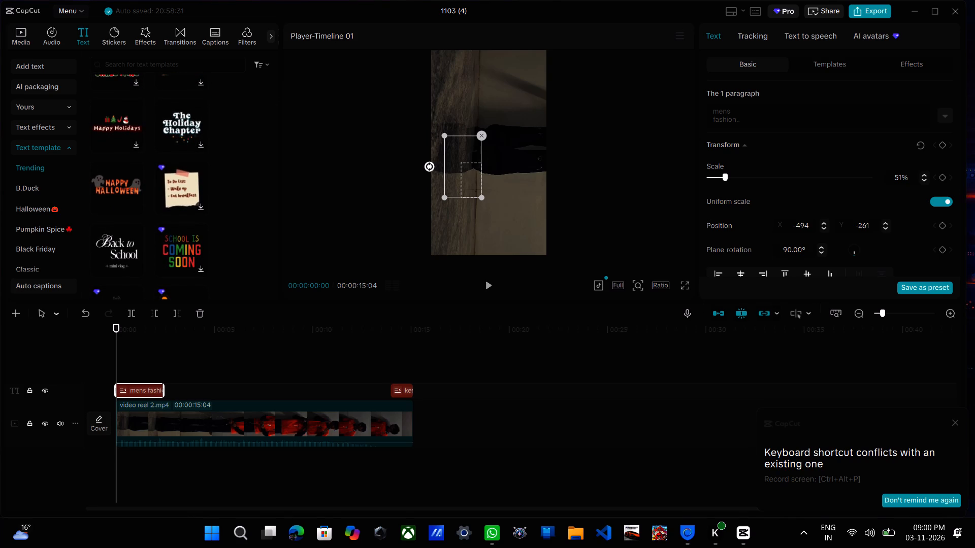
Delete the "mens fashion.." text template from the start of the reel.
click(480, 133)
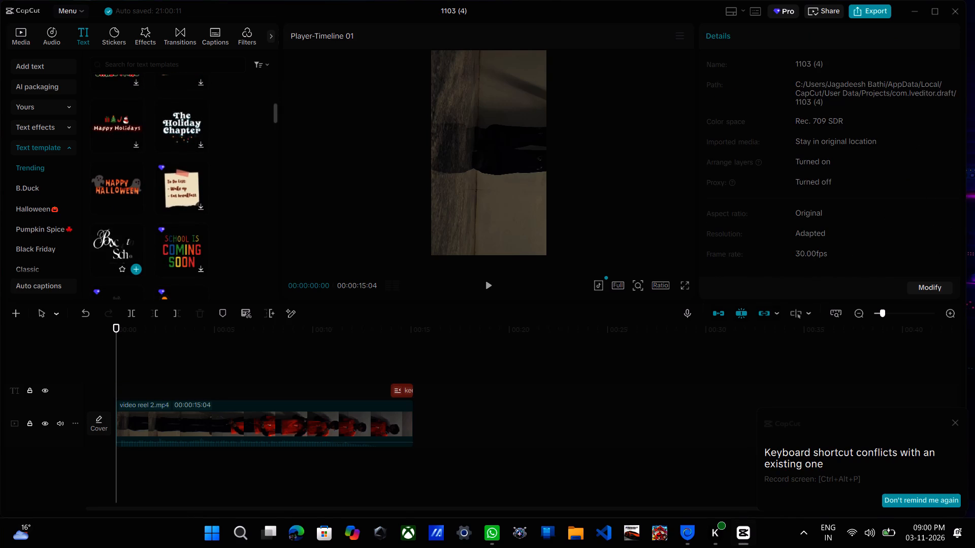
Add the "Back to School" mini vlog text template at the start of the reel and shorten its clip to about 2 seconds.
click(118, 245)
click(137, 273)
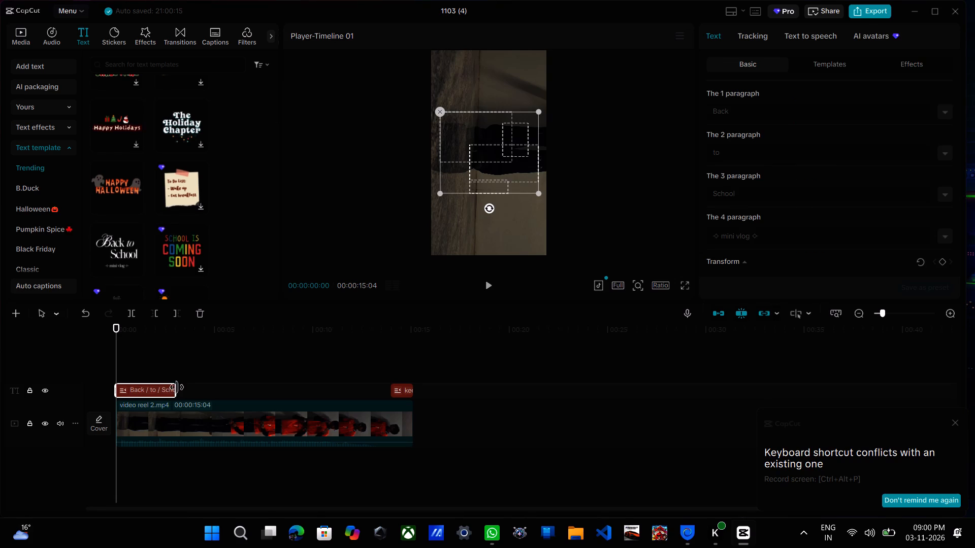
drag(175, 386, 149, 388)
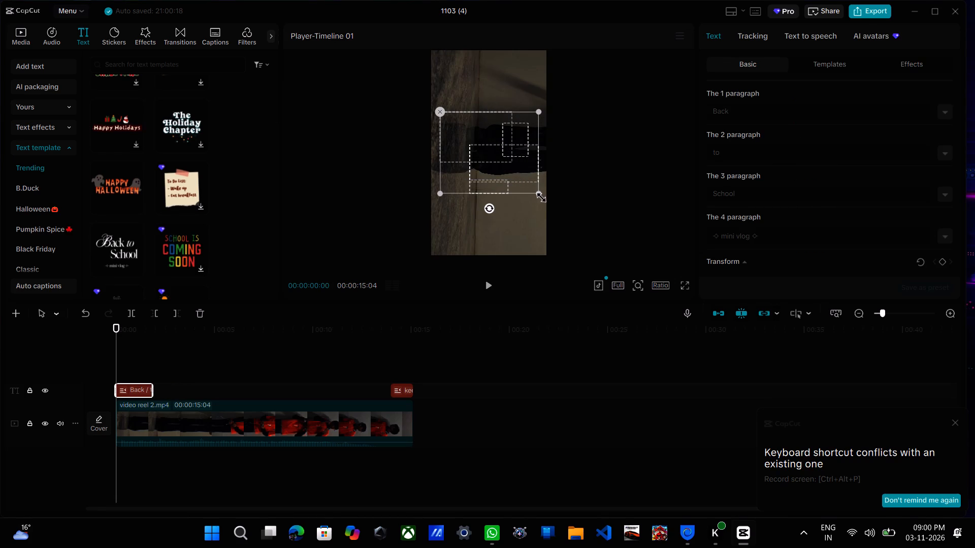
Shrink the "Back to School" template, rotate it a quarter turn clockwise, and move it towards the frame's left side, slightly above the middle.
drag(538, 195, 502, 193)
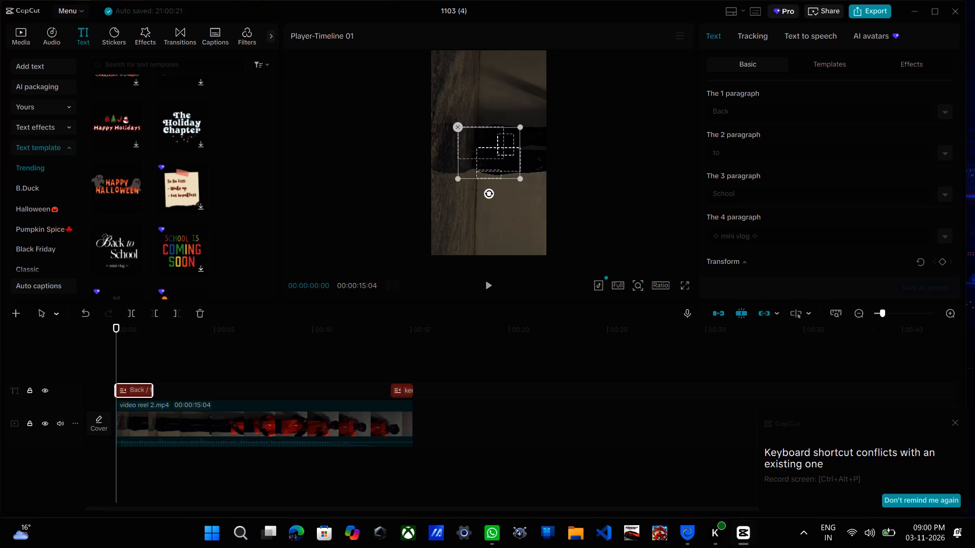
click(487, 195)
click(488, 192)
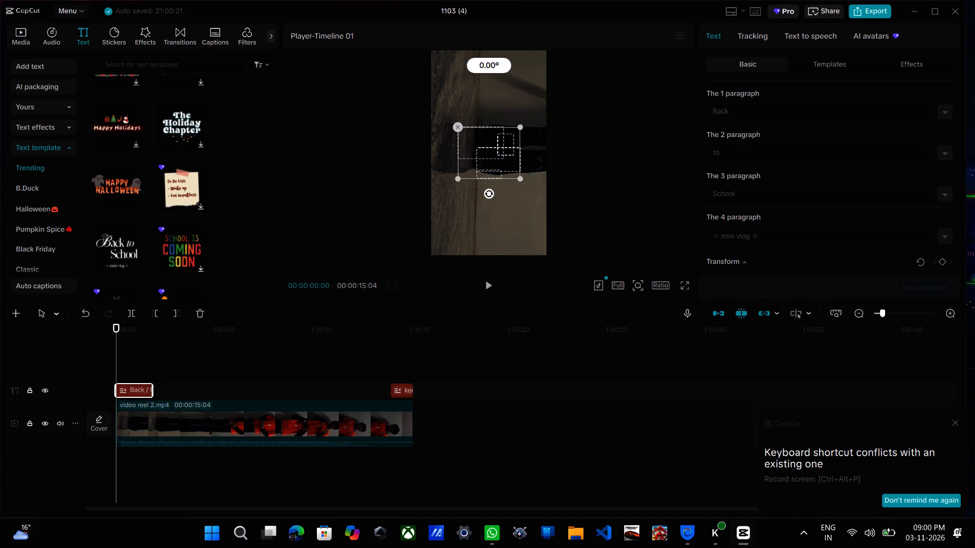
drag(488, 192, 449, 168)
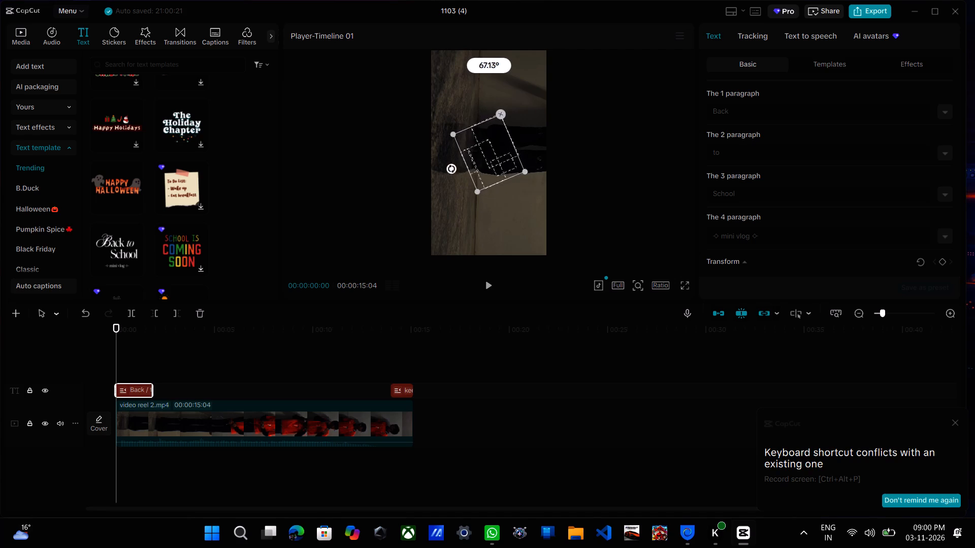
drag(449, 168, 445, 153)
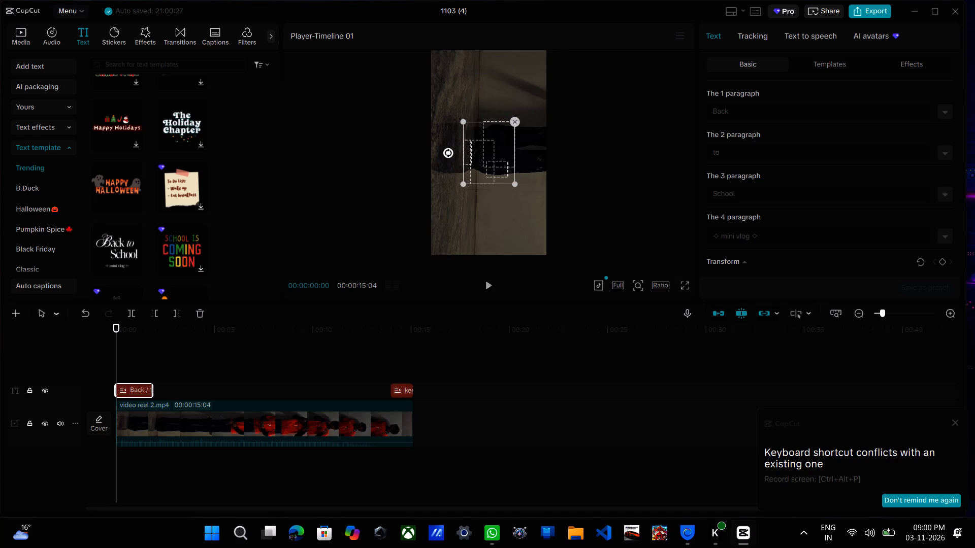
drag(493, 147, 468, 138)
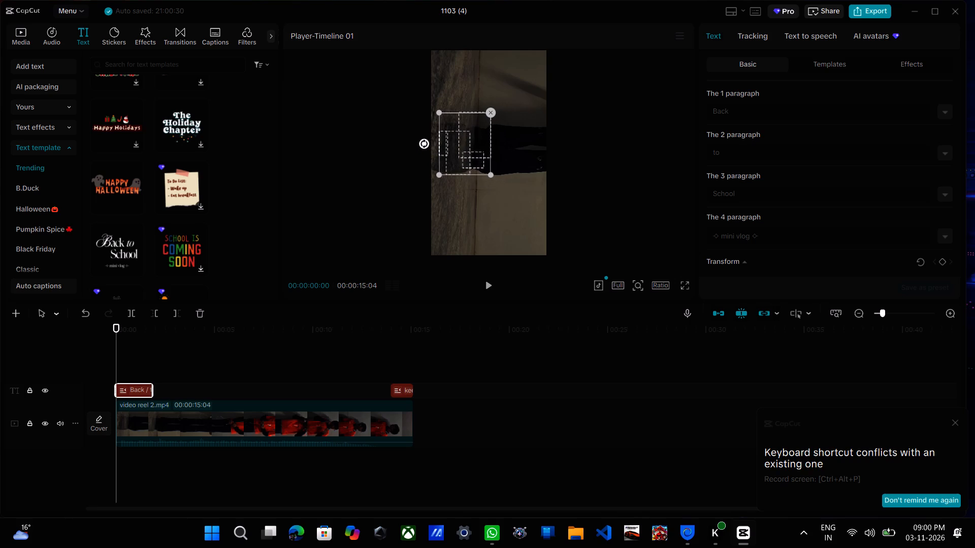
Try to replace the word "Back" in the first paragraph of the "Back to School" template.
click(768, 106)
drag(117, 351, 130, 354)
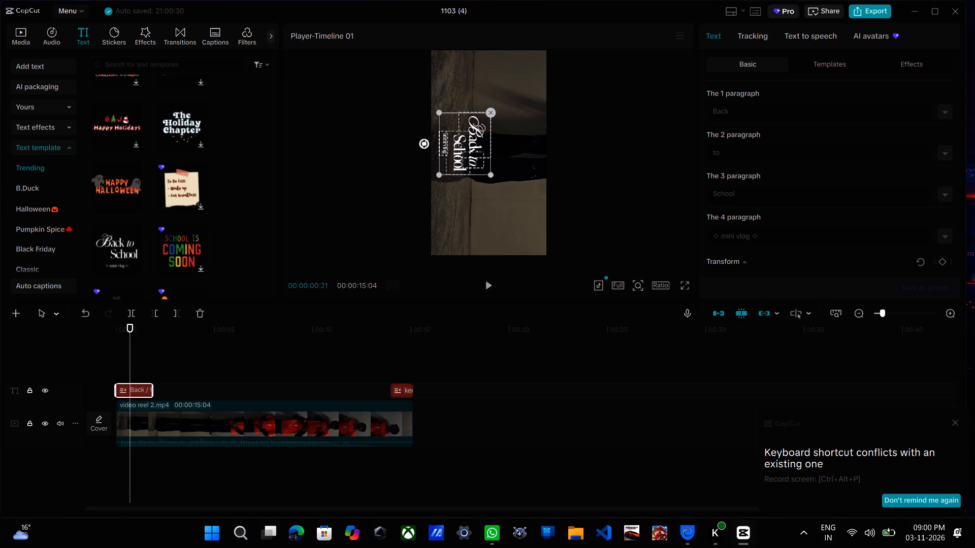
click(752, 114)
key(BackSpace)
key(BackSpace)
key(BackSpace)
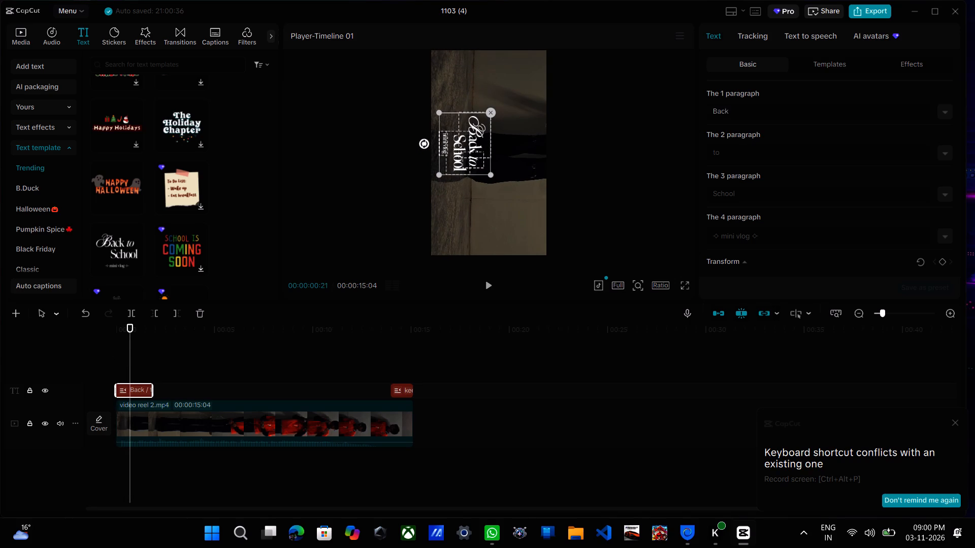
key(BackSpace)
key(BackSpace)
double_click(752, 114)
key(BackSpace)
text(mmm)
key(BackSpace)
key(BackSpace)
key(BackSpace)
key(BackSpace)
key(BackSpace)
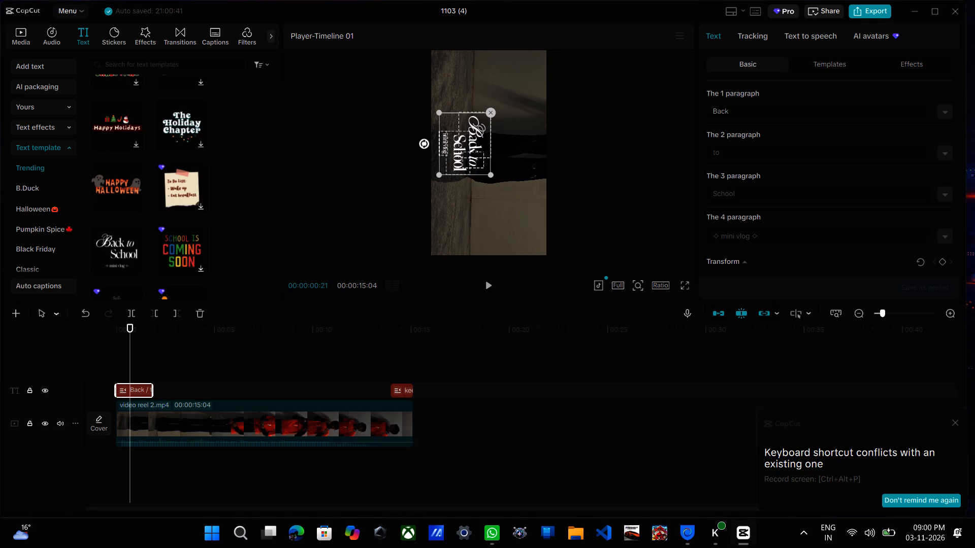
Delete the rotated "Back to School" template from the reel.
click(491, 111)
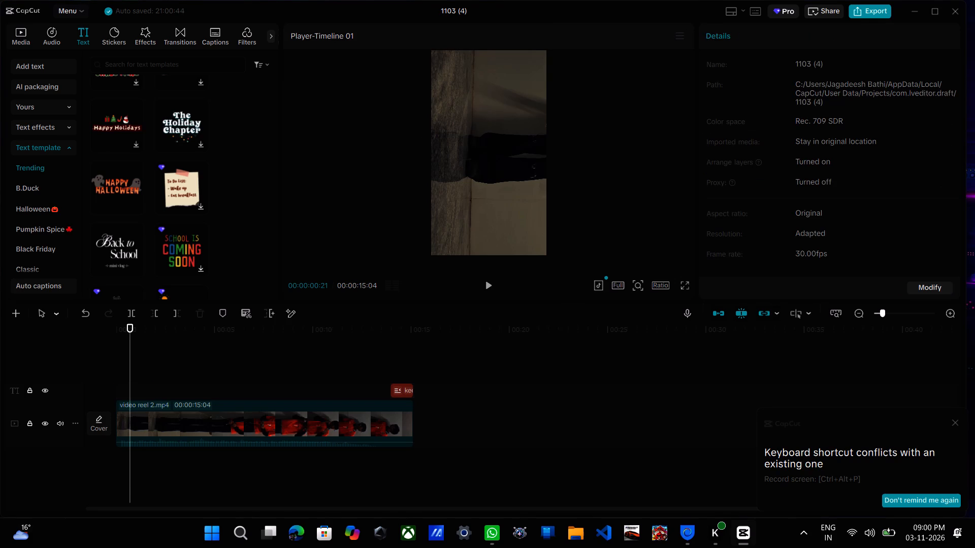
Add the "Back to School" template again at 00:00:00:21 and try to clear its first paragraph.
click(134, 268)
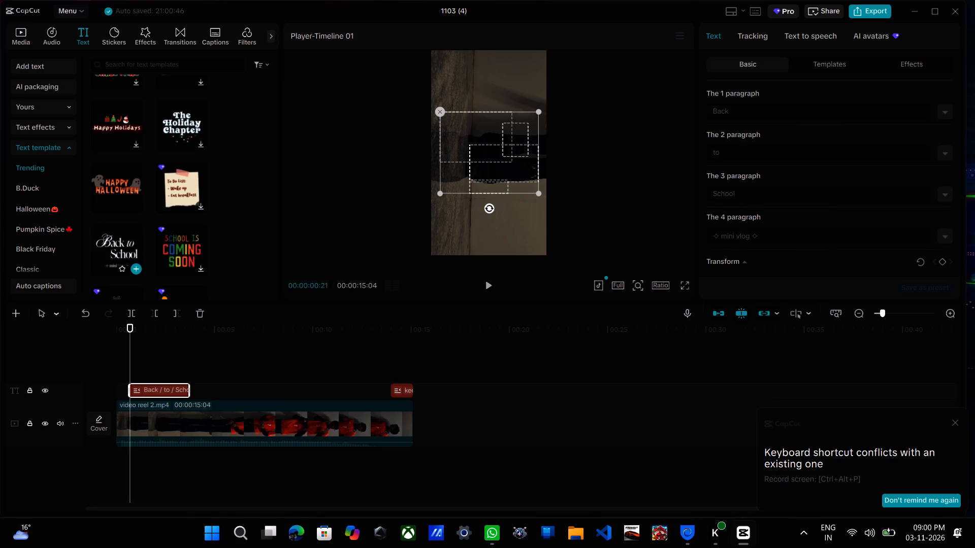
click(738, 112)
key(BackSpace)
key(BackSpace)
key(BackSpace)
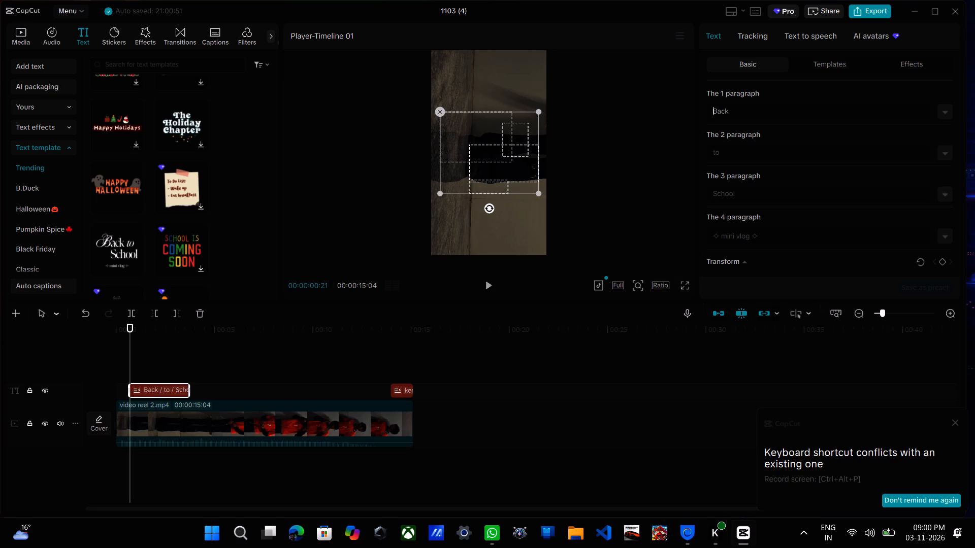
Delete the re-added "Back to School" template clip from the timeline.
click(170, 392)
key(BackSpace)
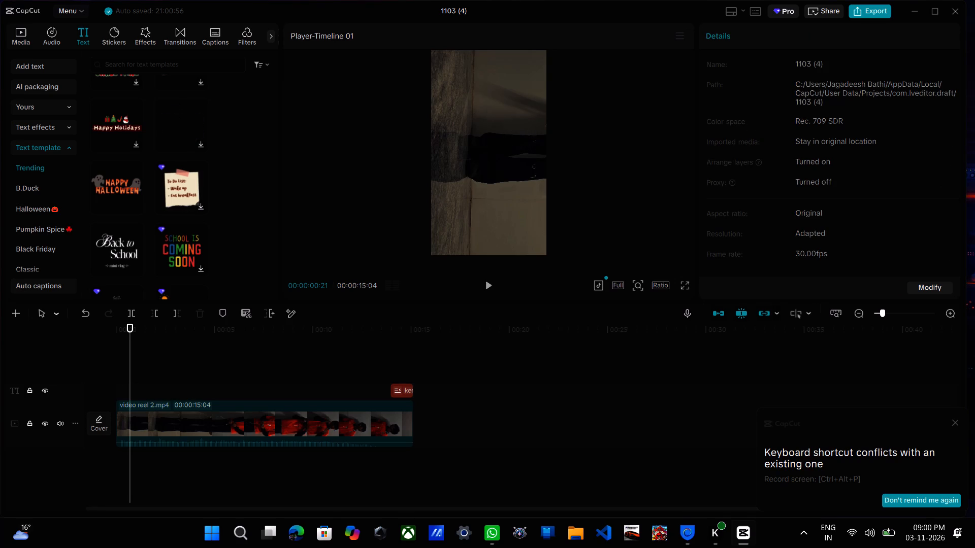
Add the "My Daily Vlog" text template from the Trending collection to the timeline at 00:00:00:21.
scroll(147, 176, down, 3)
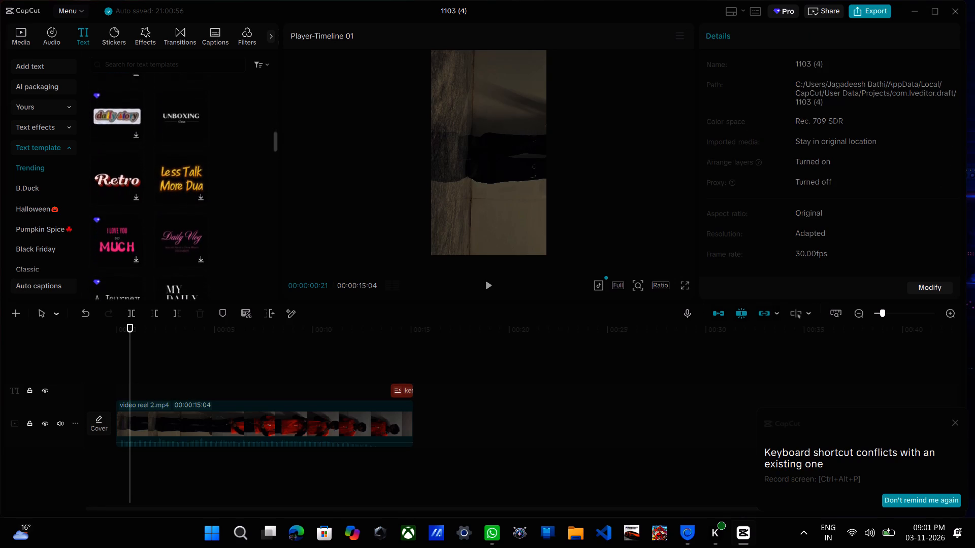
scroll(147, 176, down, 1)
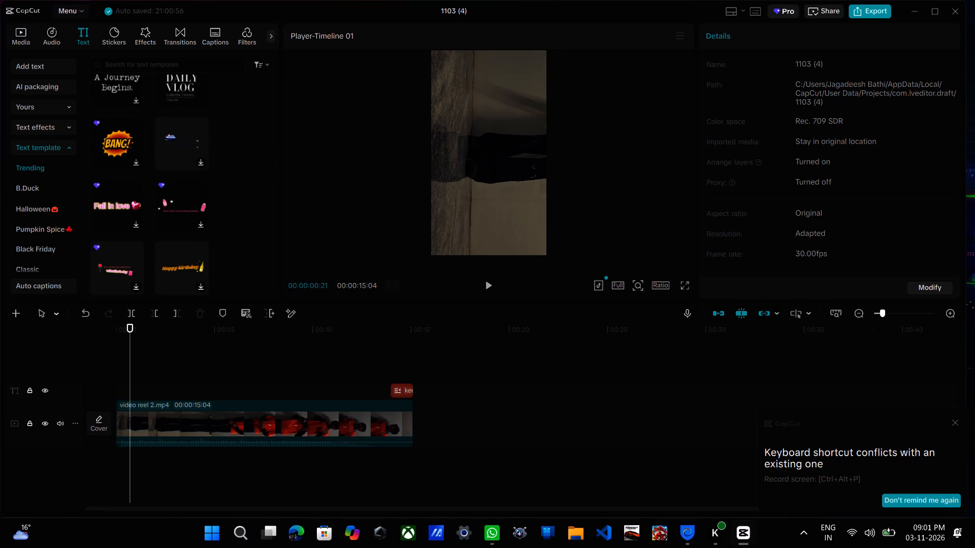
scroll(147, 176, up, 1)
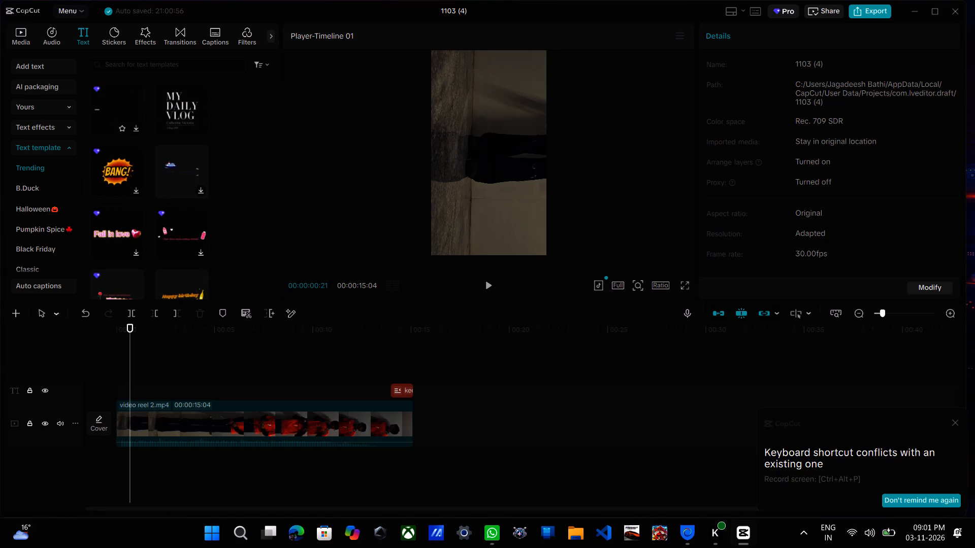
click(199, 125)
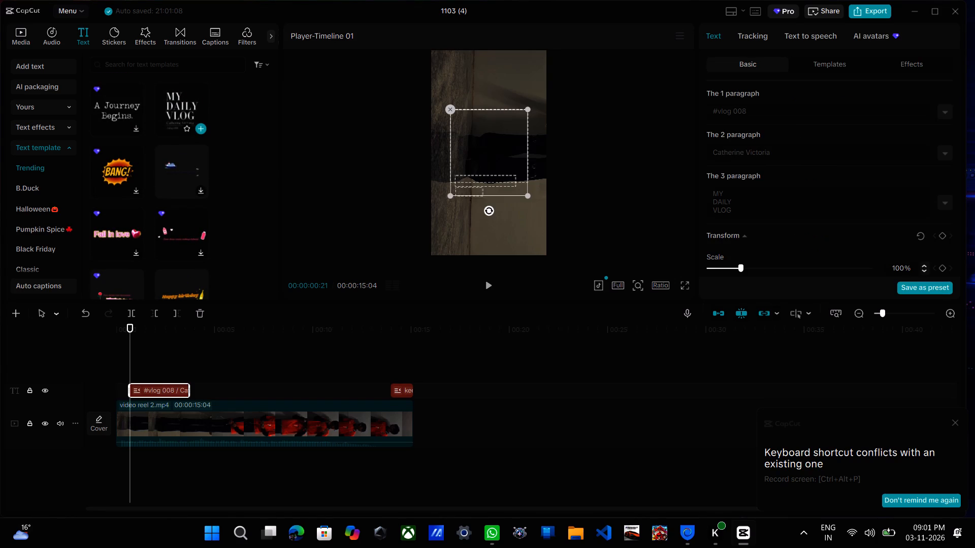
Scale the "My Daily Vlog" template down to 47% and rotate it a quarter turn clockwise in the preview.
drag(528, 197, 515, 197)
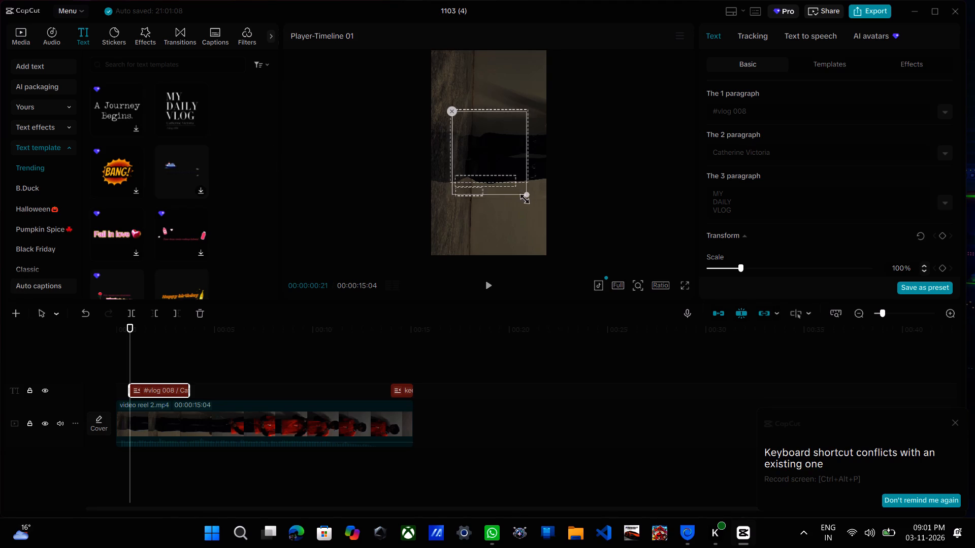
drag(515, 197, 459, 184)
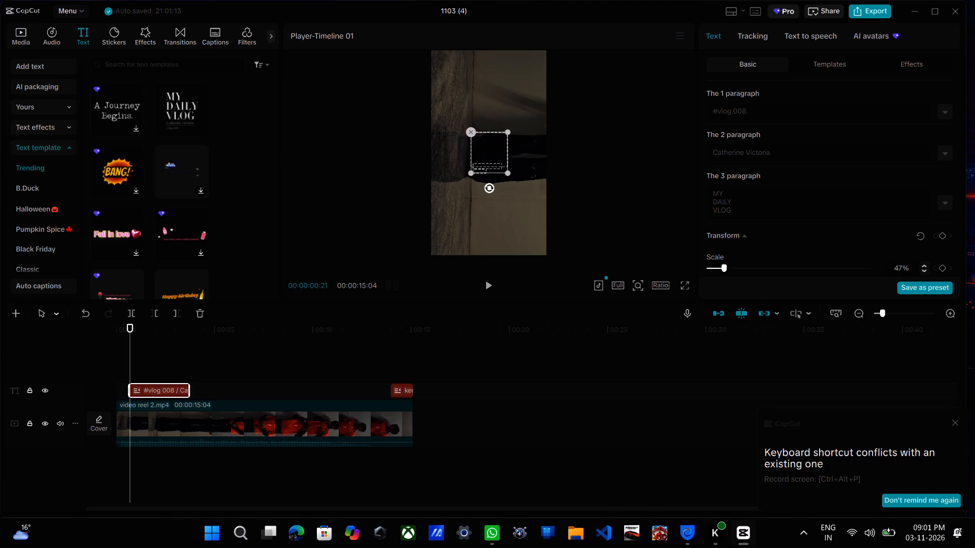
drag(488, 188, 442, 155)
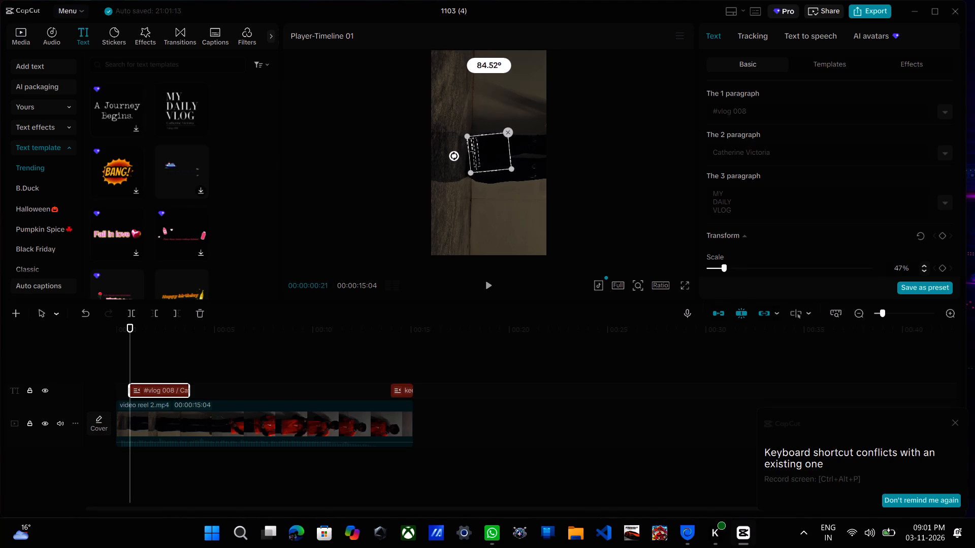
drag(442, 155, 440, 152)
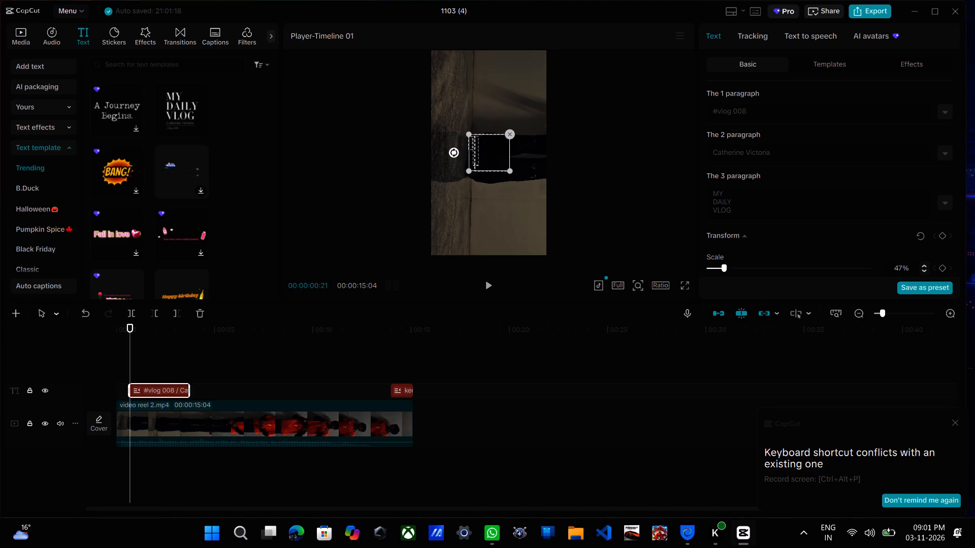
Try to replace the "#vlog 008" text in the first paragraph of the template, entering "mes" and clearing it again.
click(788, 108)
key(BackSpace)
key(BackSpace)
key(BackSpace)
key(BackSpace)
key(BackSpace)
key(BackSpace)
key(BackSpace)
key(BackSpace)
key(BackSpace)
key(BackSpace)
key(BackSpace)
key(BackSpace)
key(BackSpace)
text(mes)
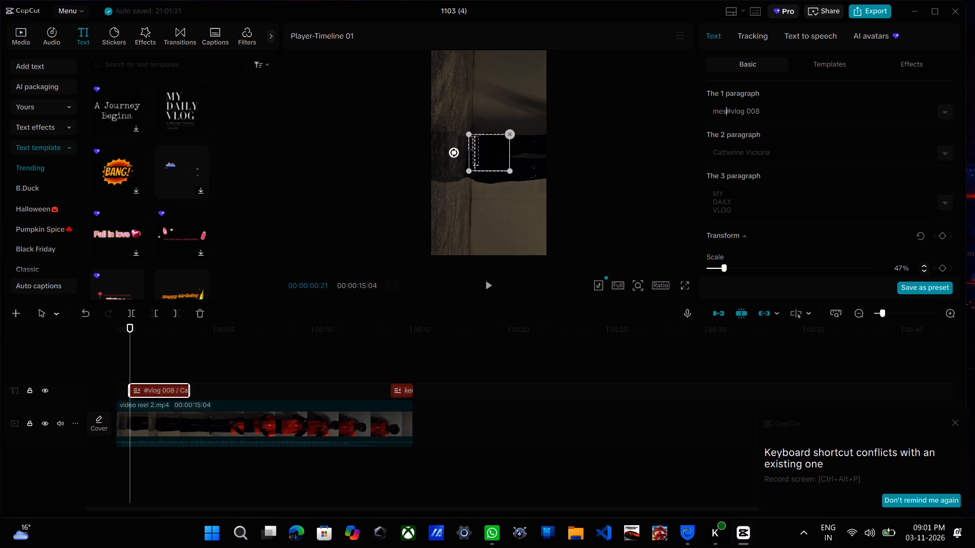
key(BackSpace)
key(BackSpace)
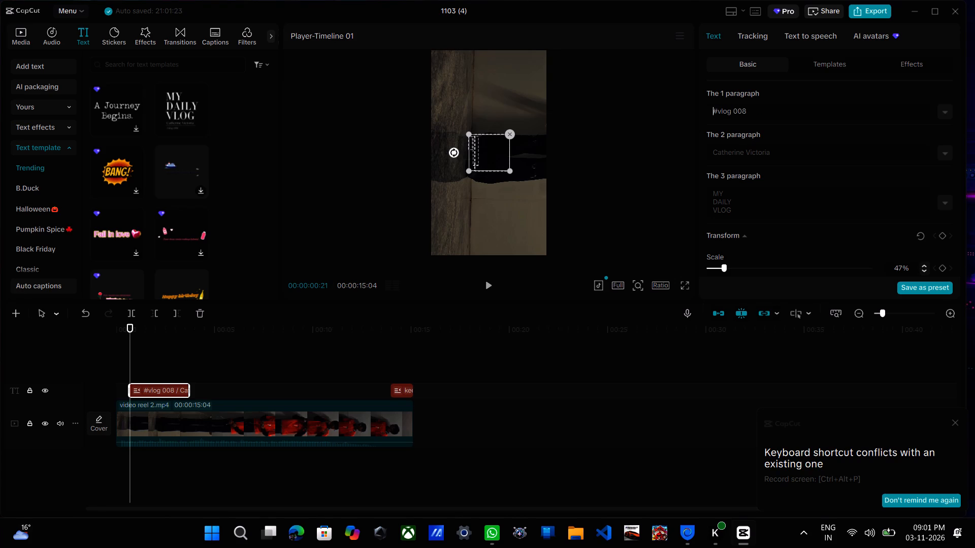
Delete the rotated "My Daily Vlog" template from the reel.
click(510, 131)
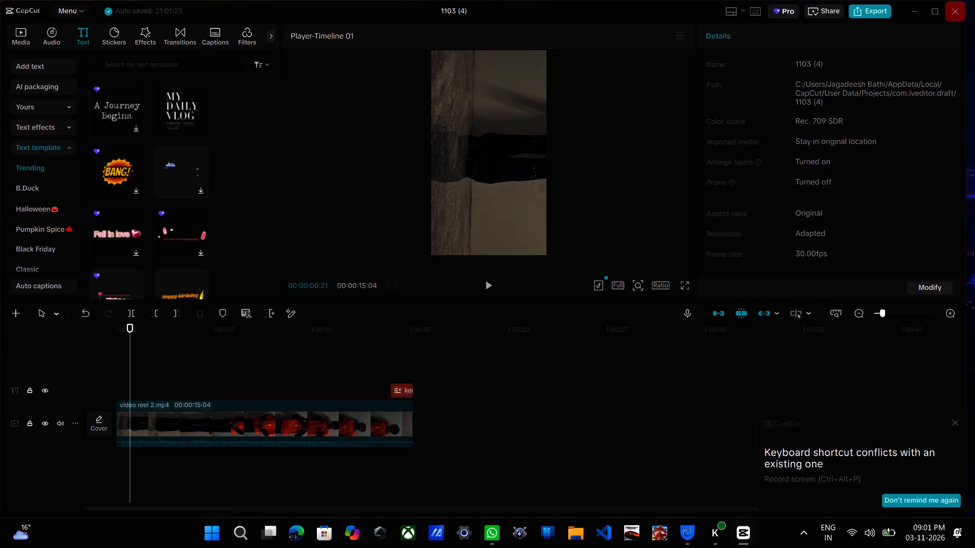
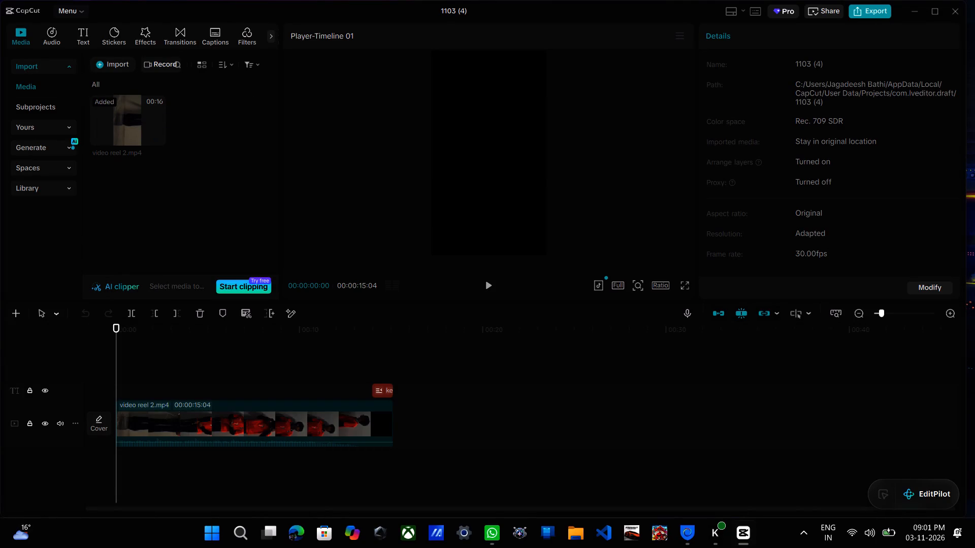
Open the Trending text templates and play the reel briefly from its start, stopping the playhead at 00:00:00:25.
click(83, 31)
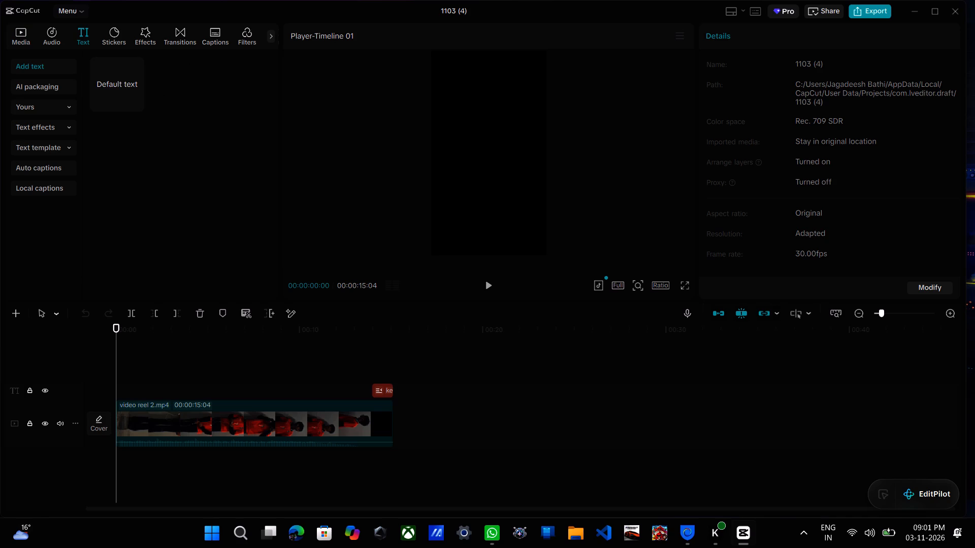
click(60, 152)
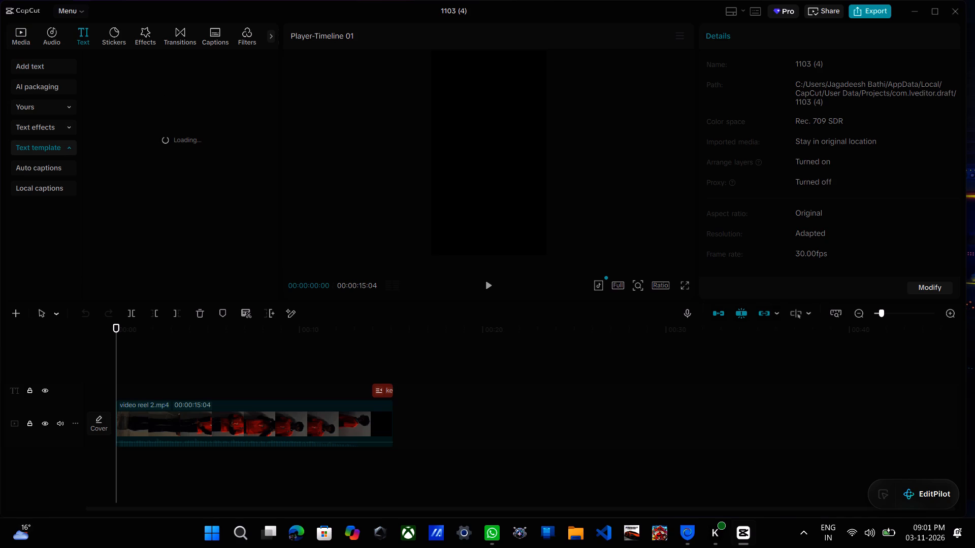
key(space)
key(space)
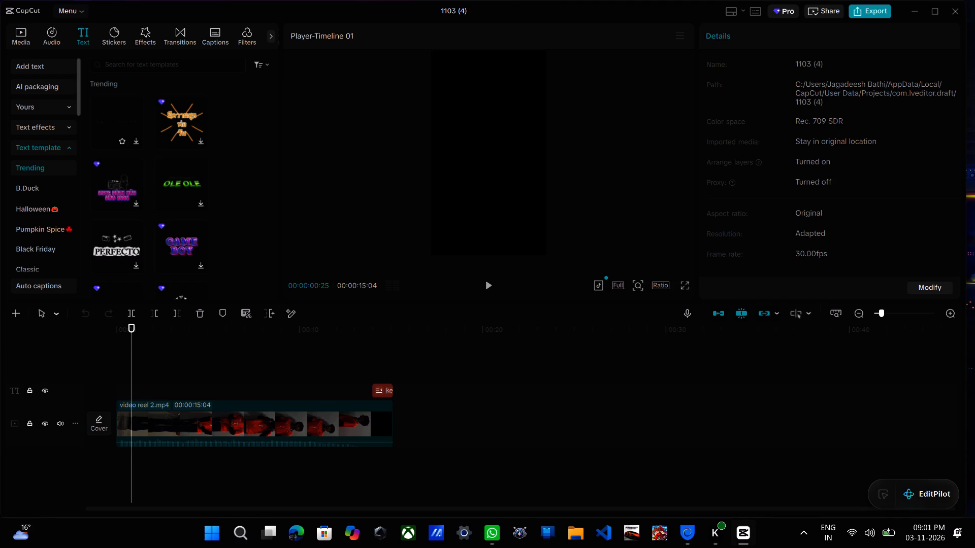